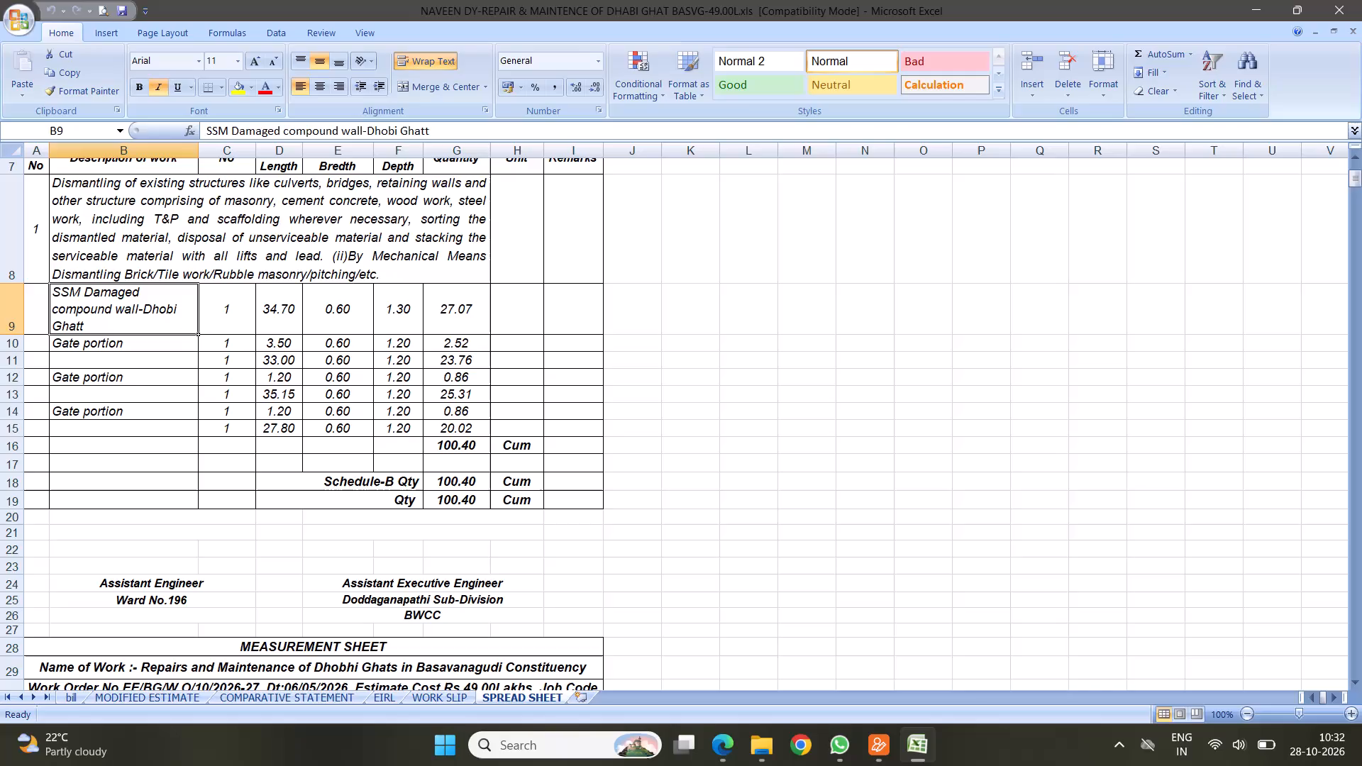
Copy item 1's quantity summary and signature block, rows 17 to 27, and insert the copied rows at row 46 under item 2.
scroll(376, 470, up, 5)
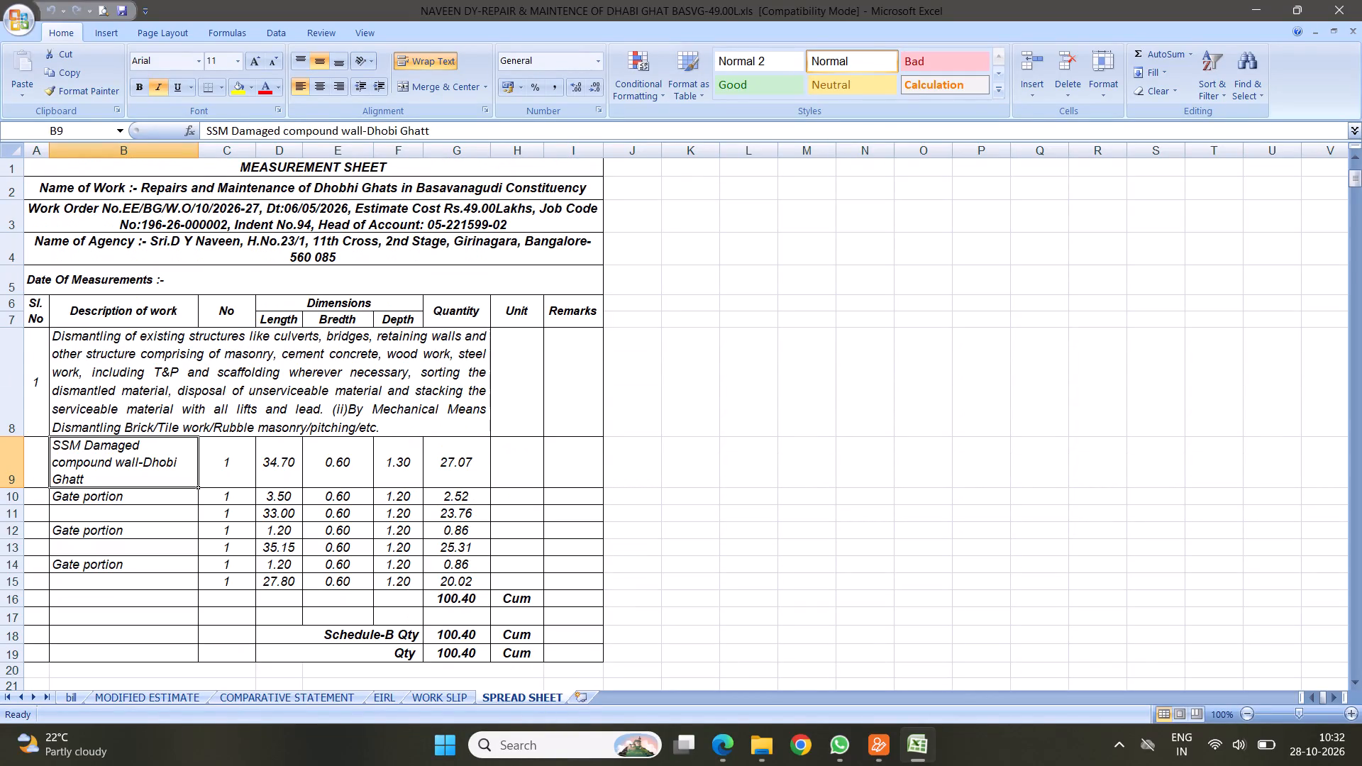
scroll(433, 381, down, 9)
scroll(423, 441, down, 7)
scroll(370, 344, up, 9)
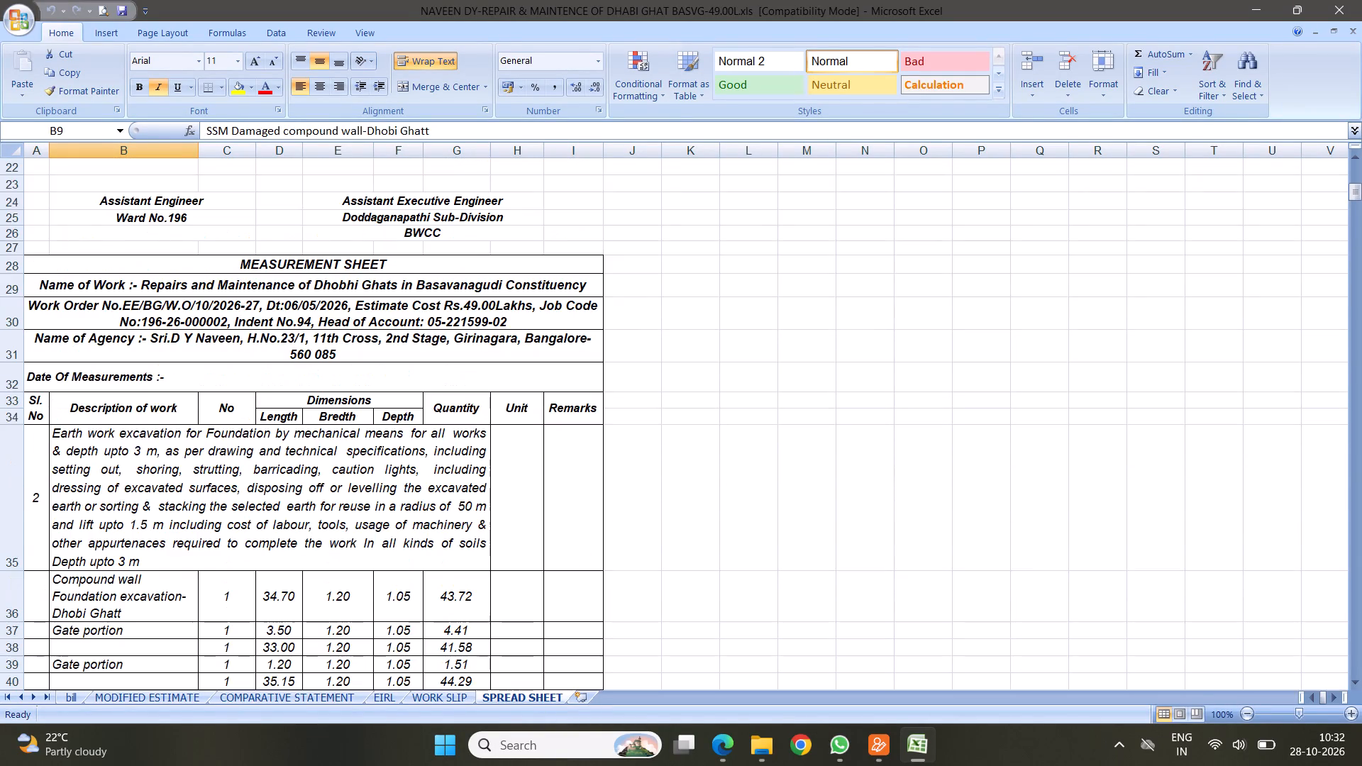
scroll(367, 326, up, 4)
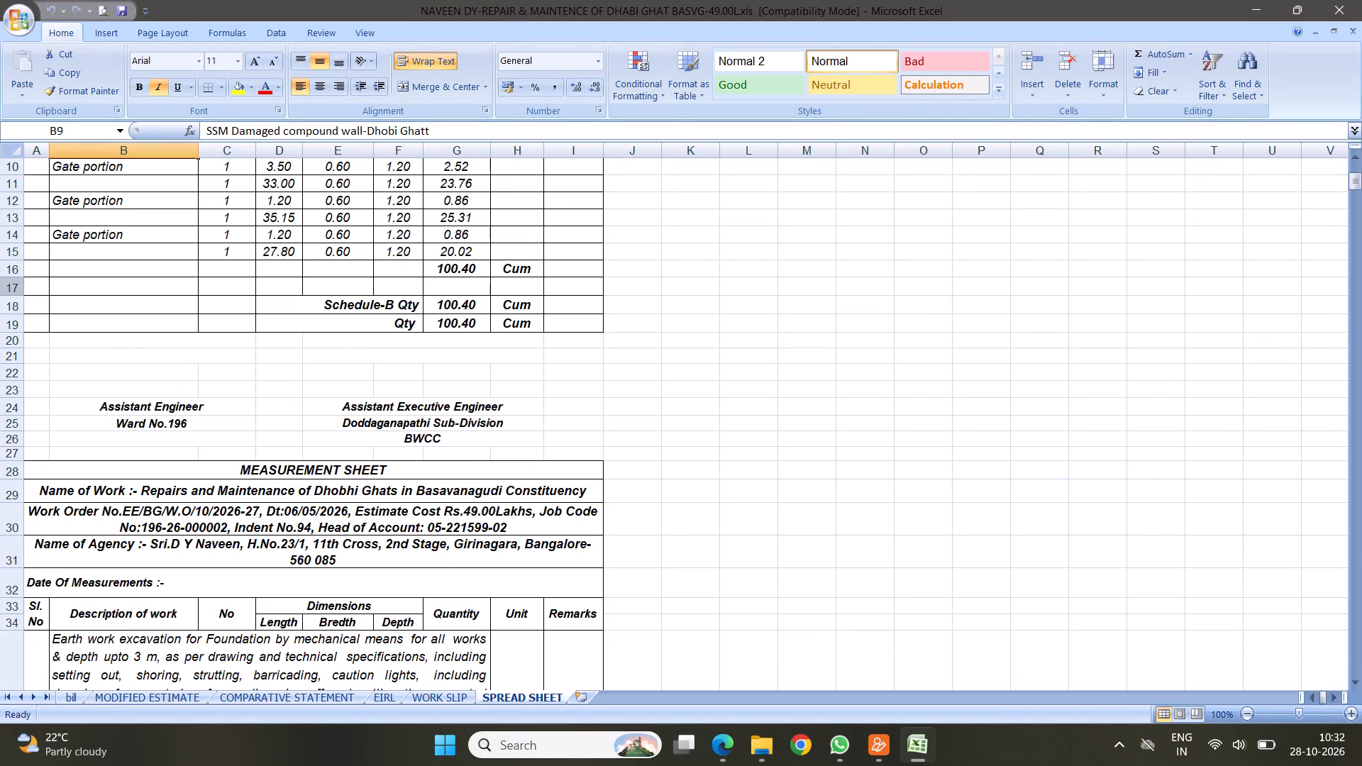
drag(13, 289, 4, 454)
right_click(189, 353)
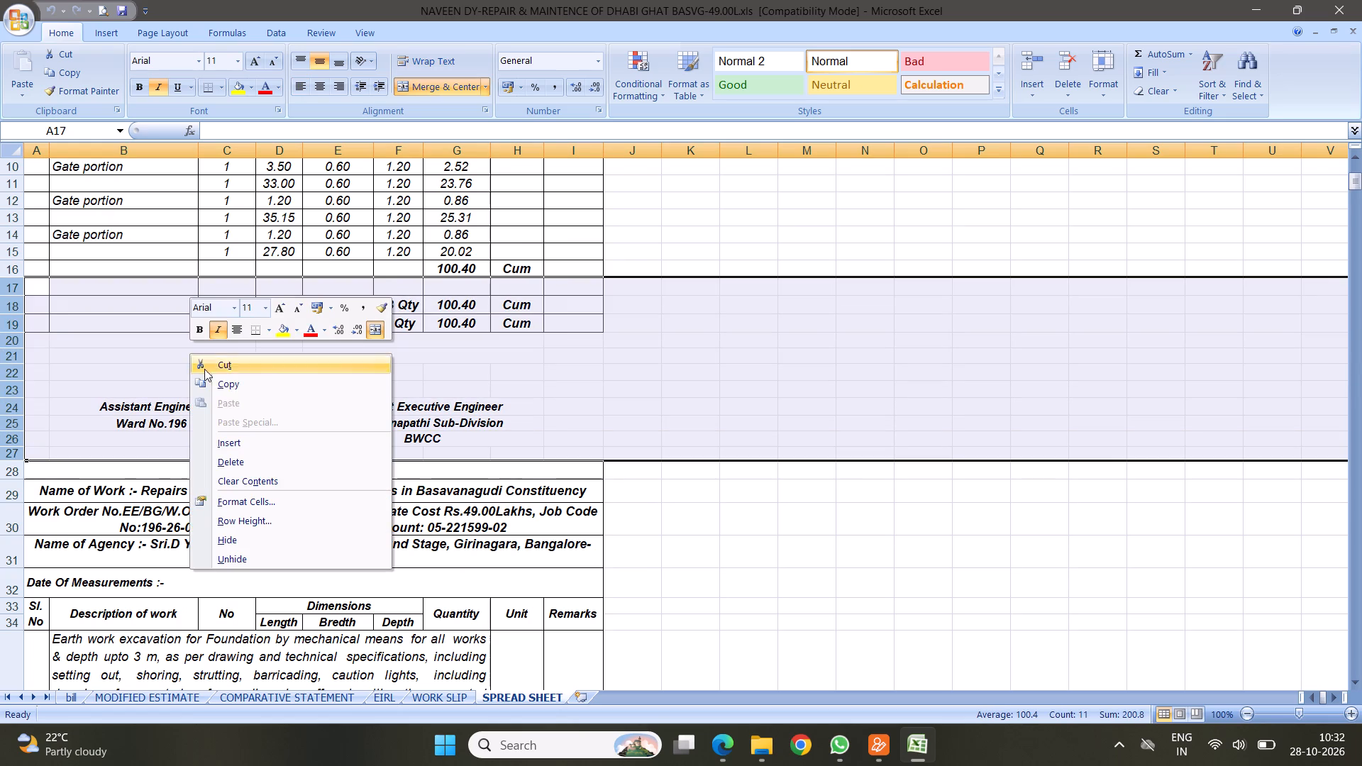
click(225, 384)
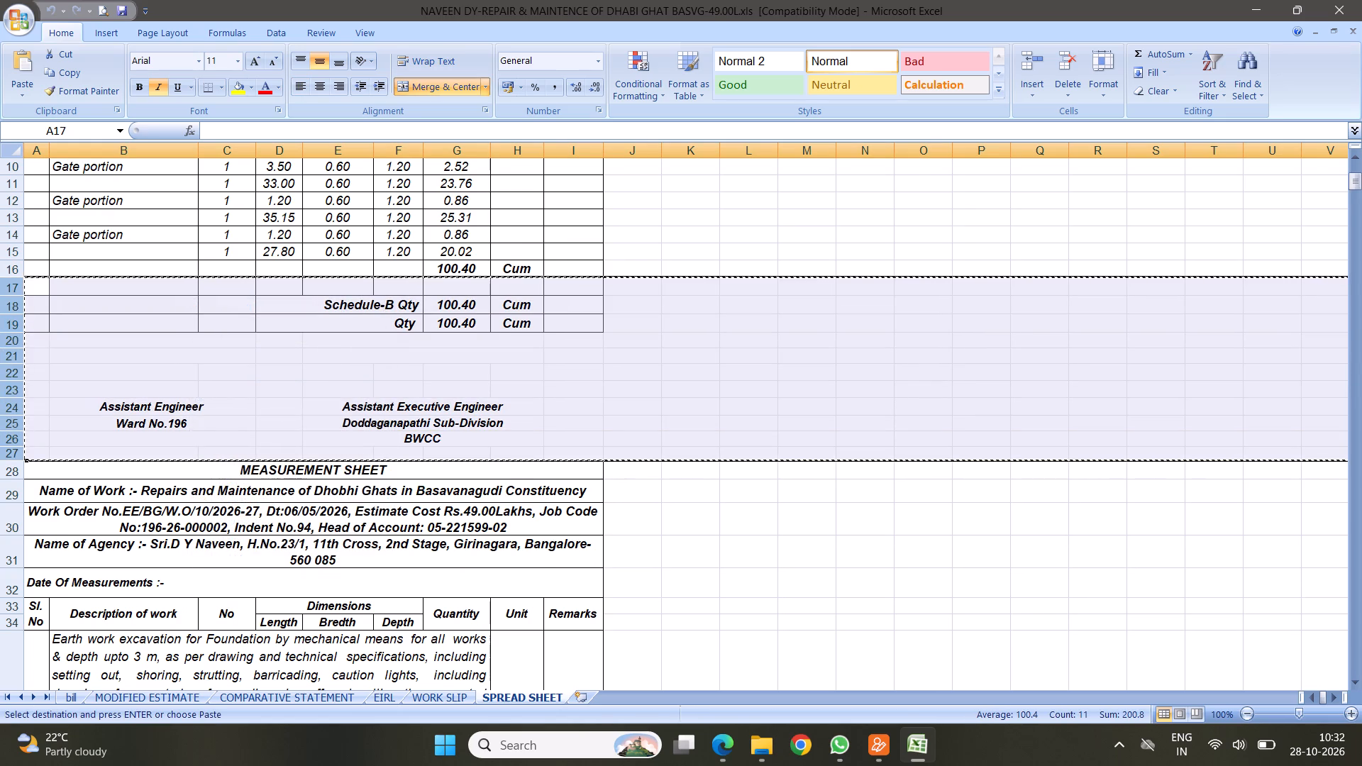
scroll(431, 434, down, 1)
scroll(379, 406, down, 8)
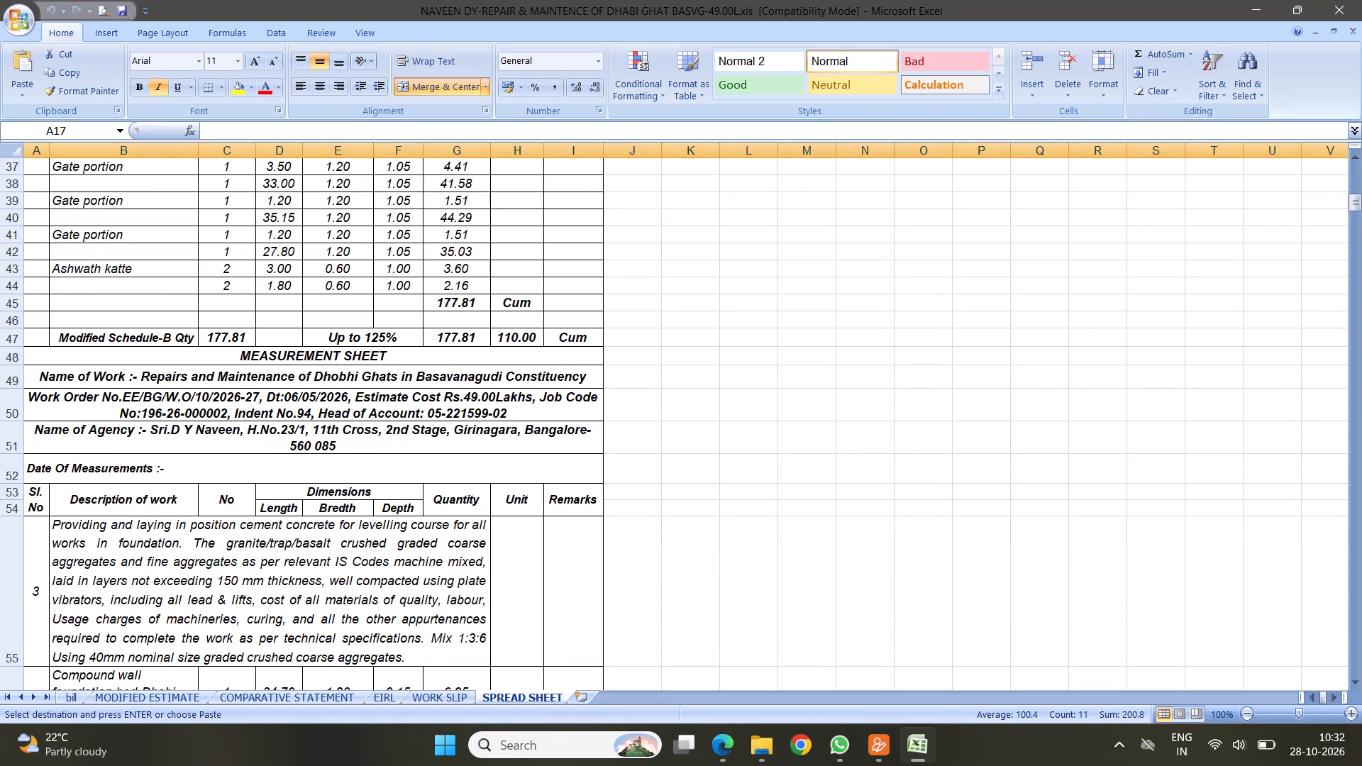
click(6, 323)
right_click(6, 323)
click(94, 410)
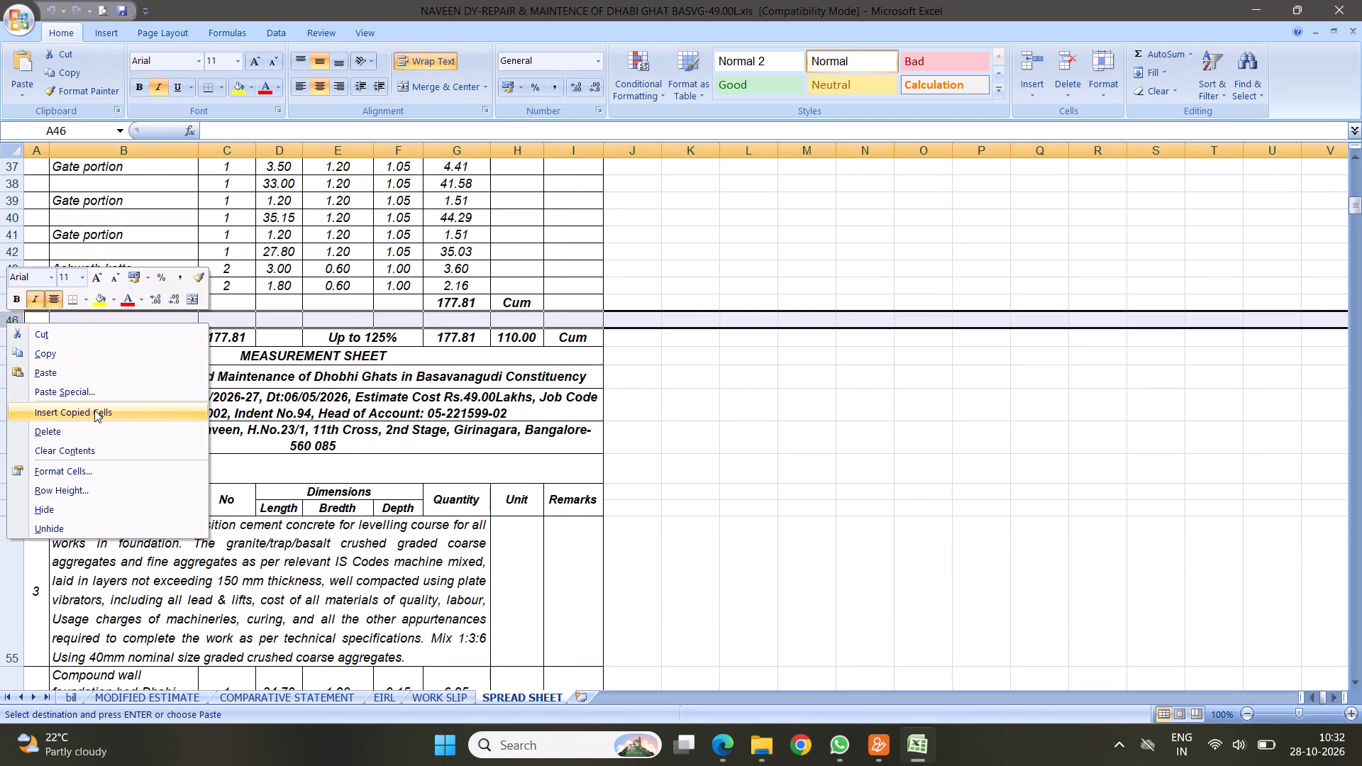
Set the Schedule-B Qty in item 2's inserted summary block to 177.81.
click(457, 336)
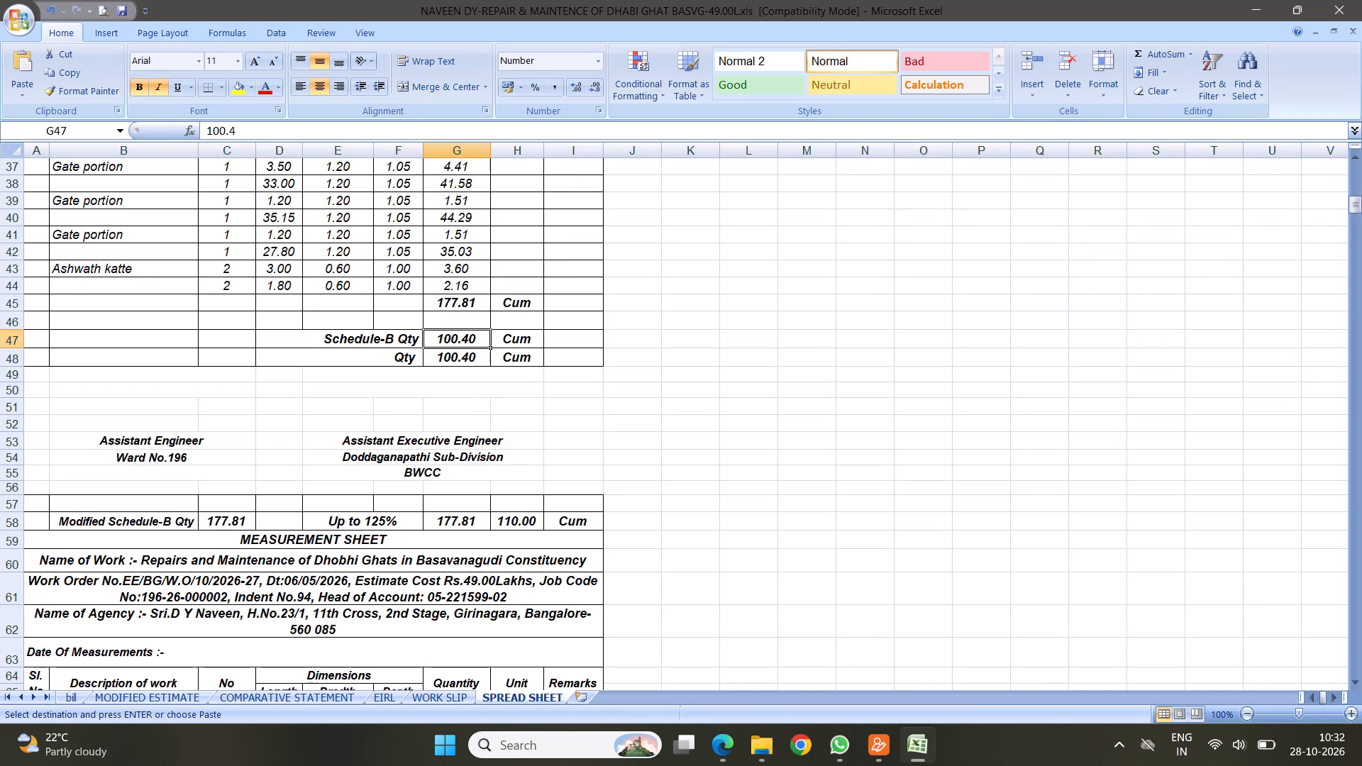
text(177.81)
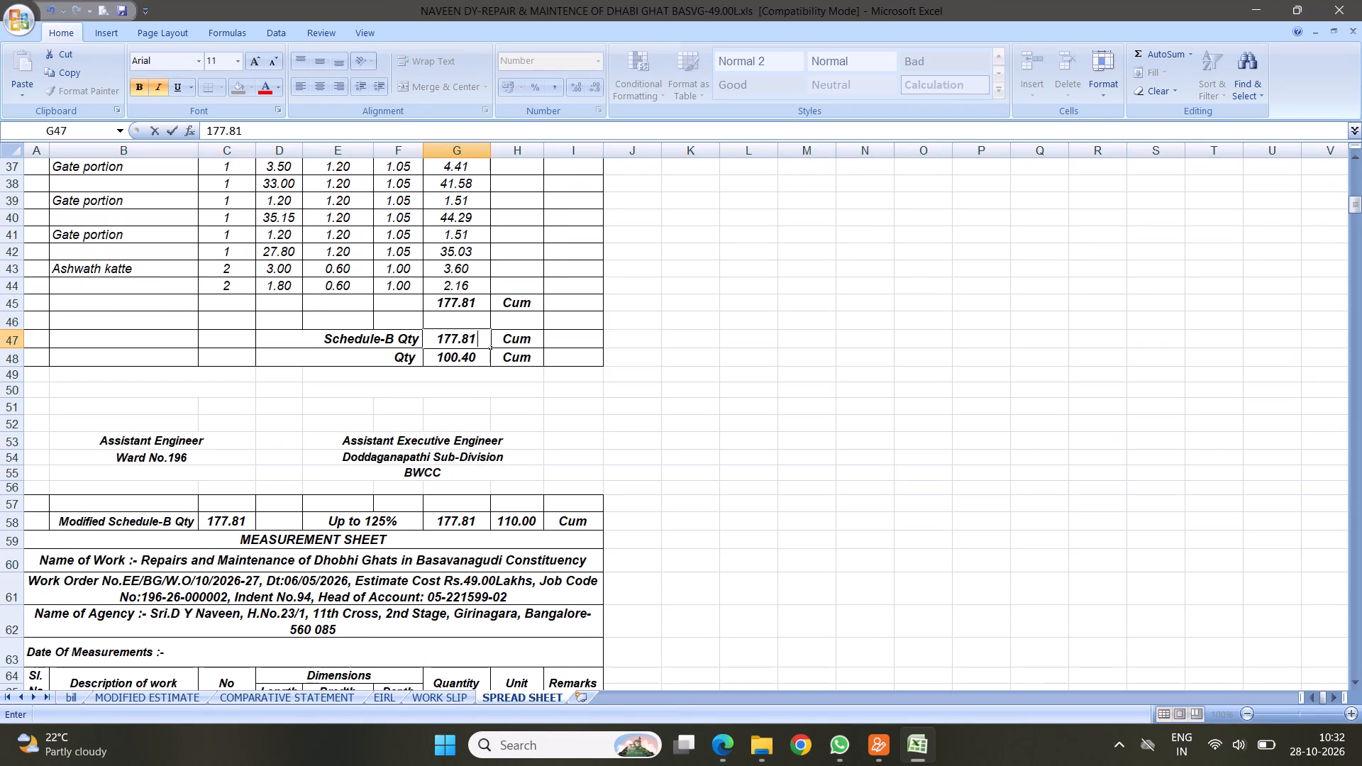
key(Return)
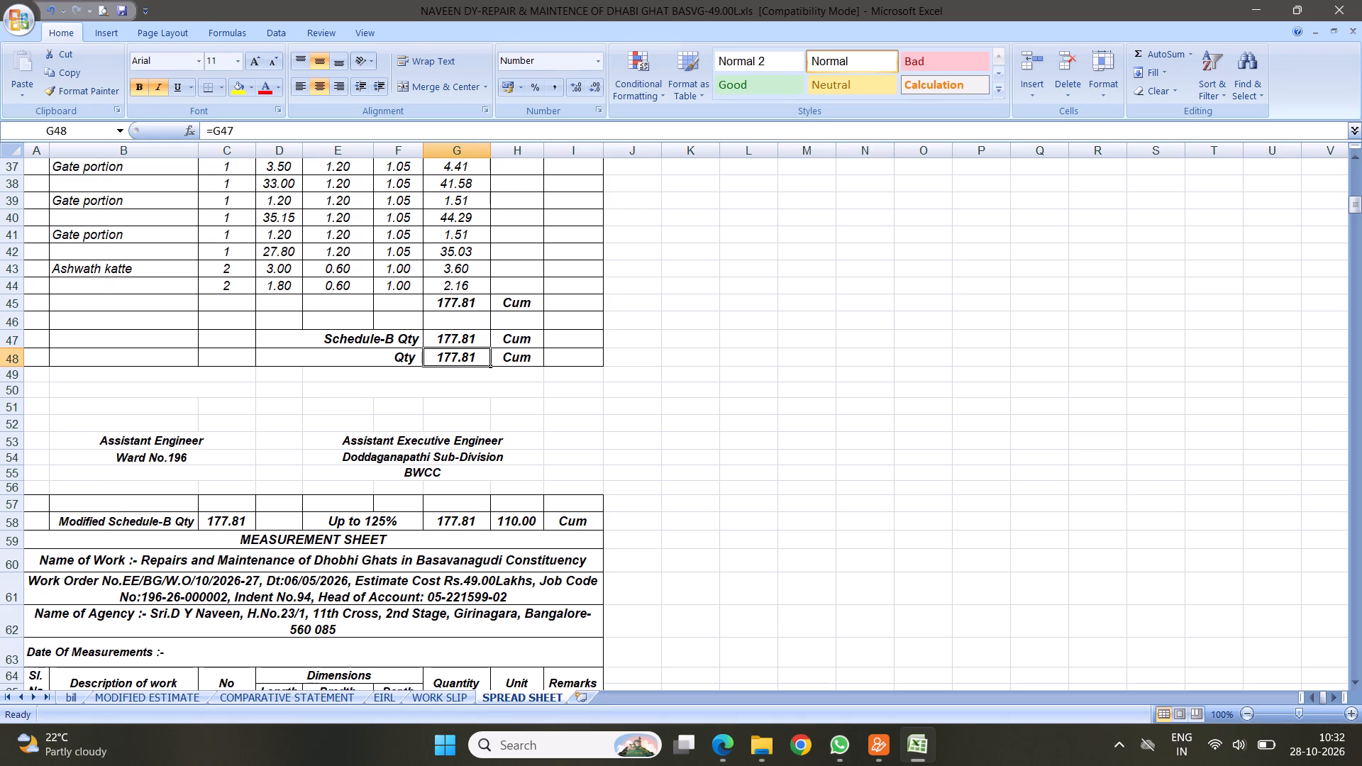
Delete rows 57 and 58, the blank row and the old Modified Schedule-B Qty row below item 2's signature block.
drag(11, 505, 11, 527)
right_click(39, 519)
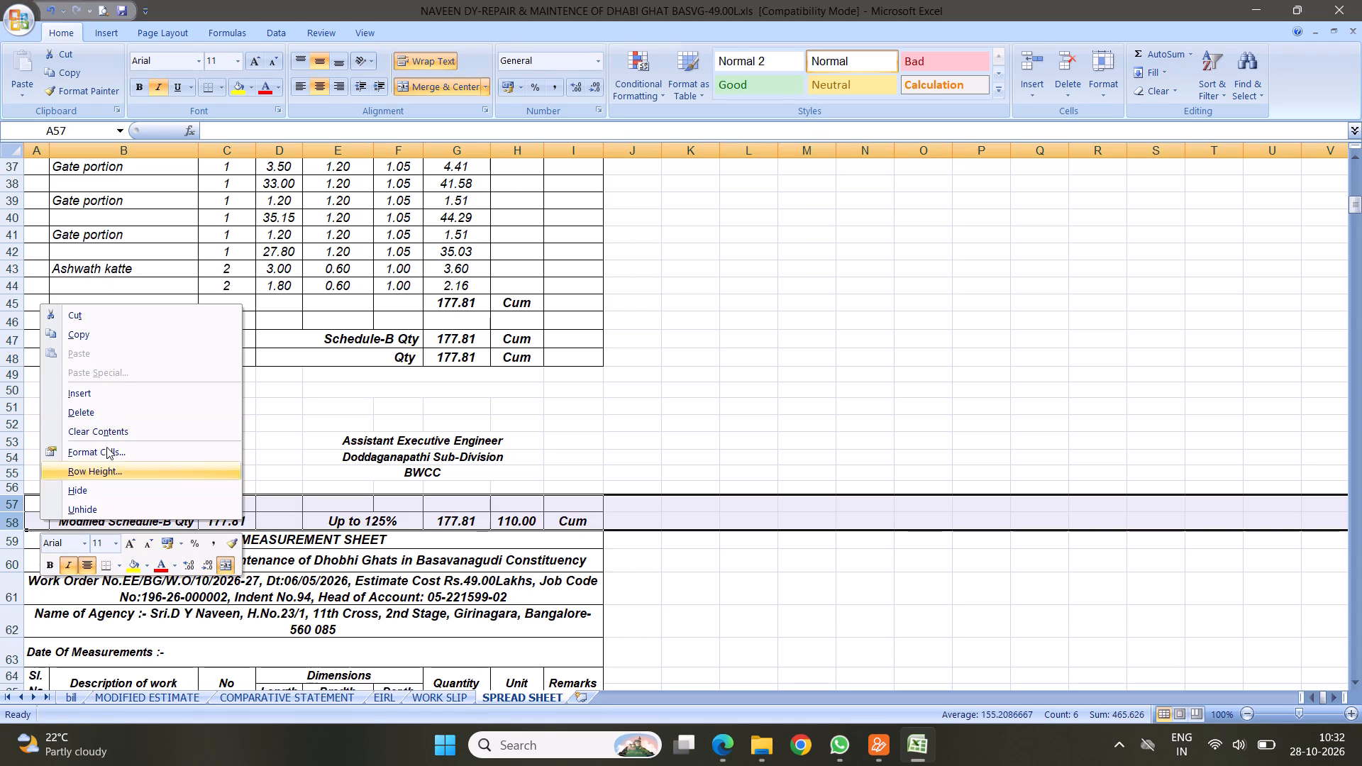
click(89, 416)
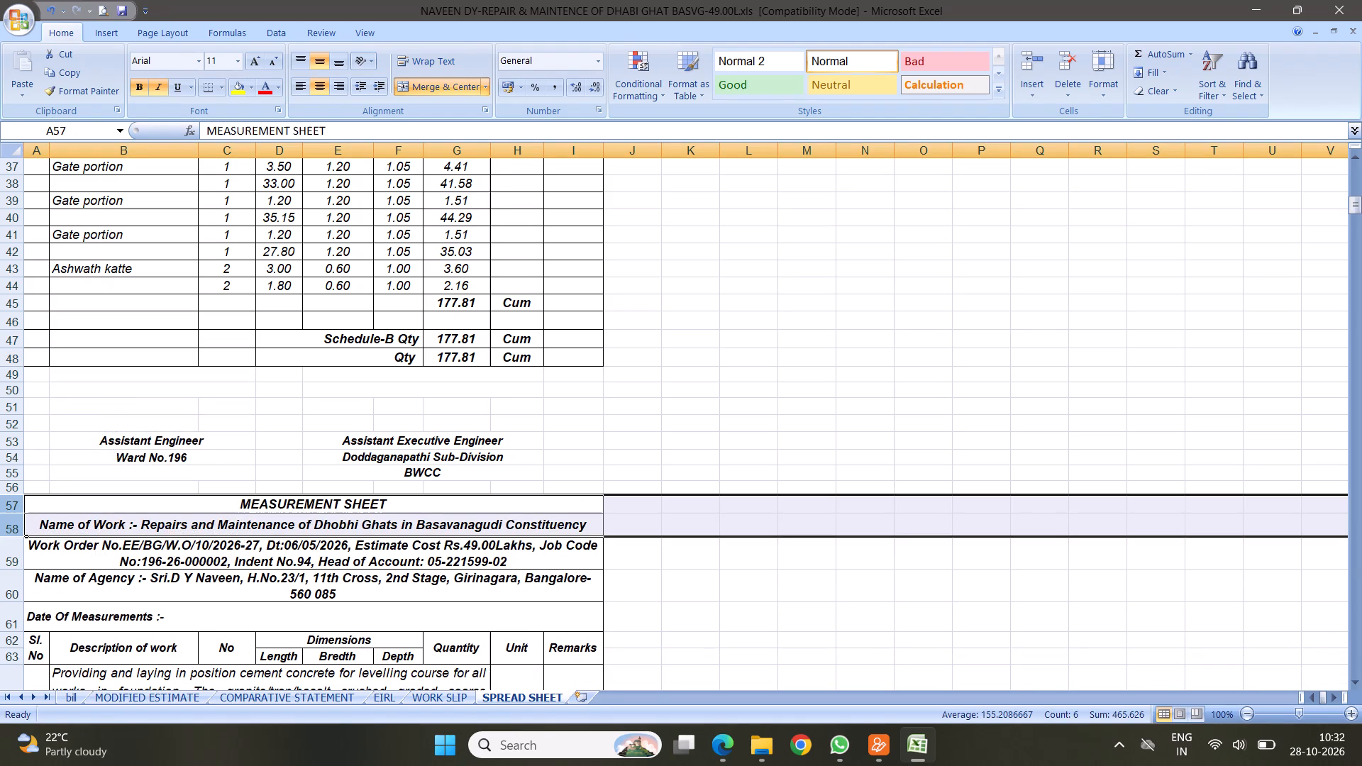
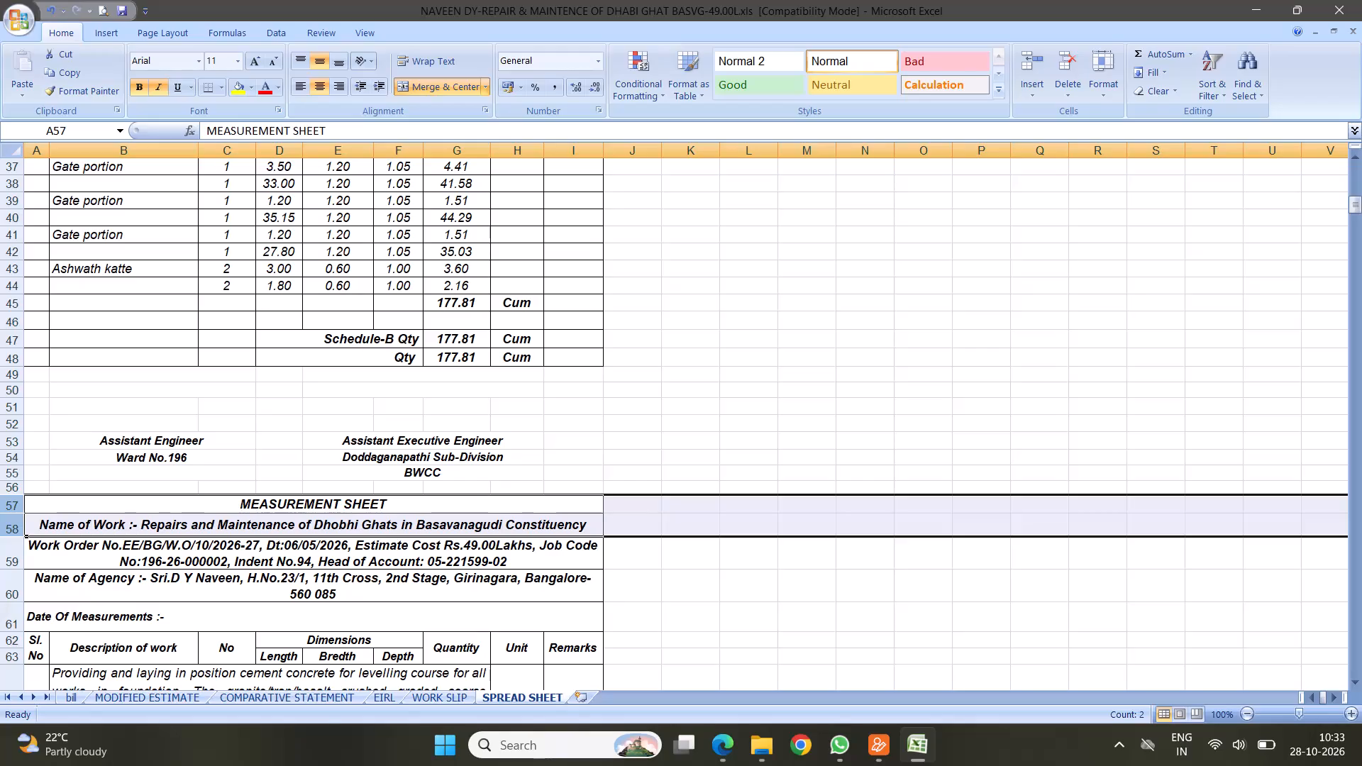
Copy item 2's quantity summary and signature block, rows 46 to 56, and insert the copied rows at row 75 under item 3.
drag(11, 323, 11, 484)
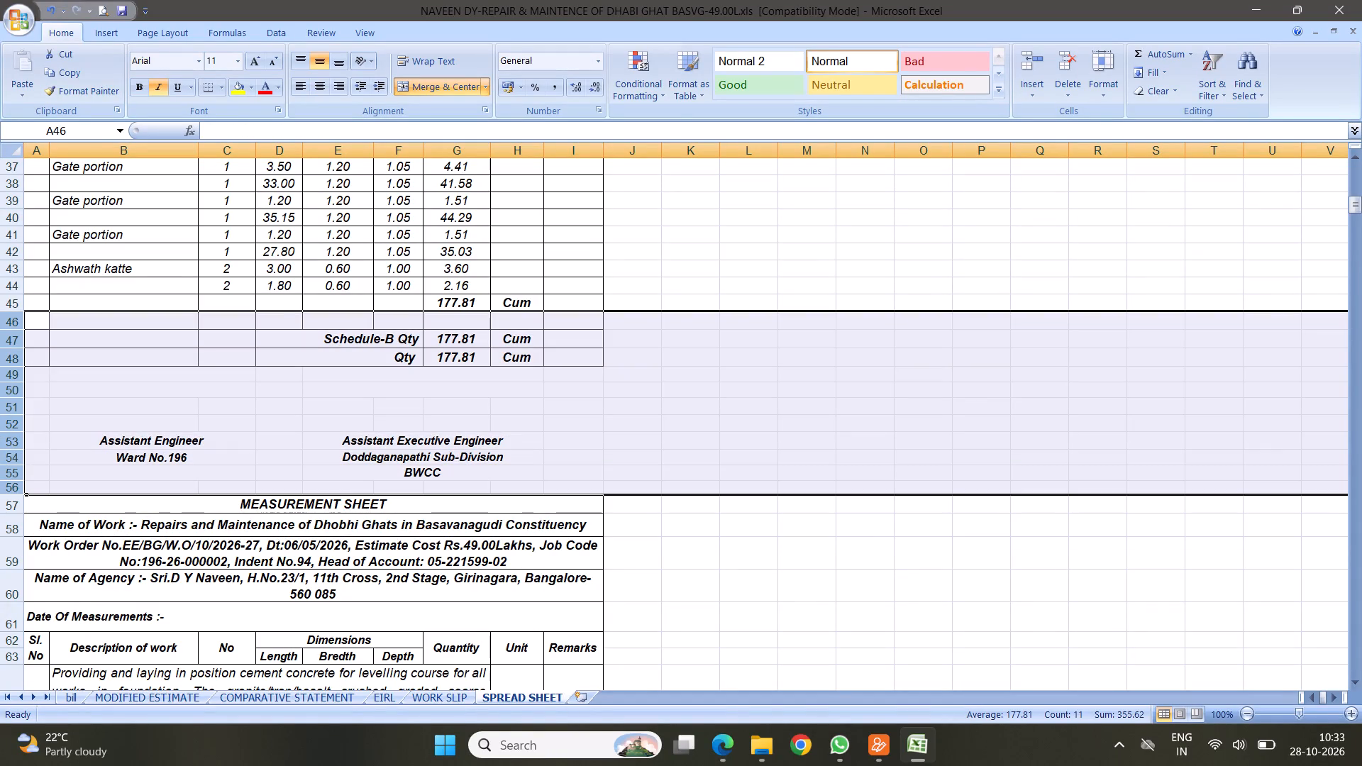
right_click(85, 382)
click(126, 411)
scroll(354, 430, down, 5)
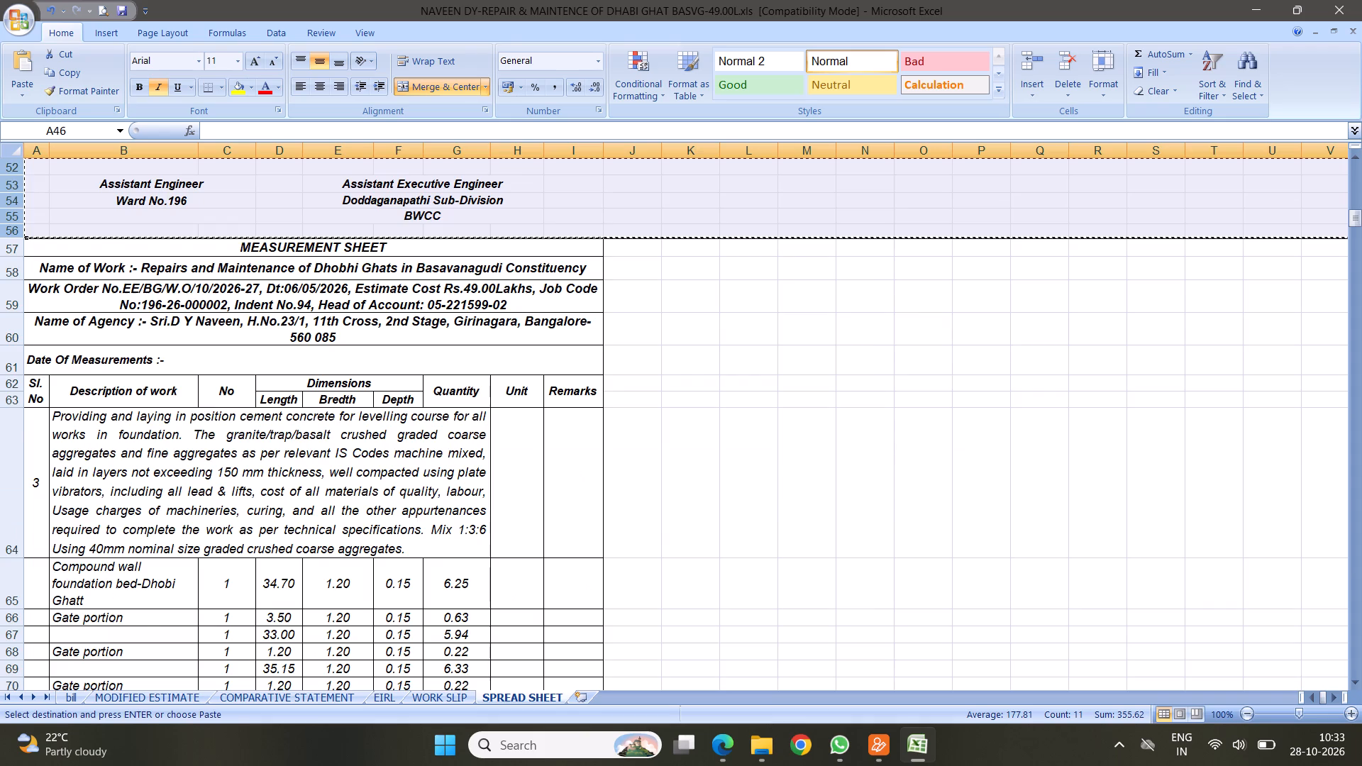
scroll(375, 413, down, 5)
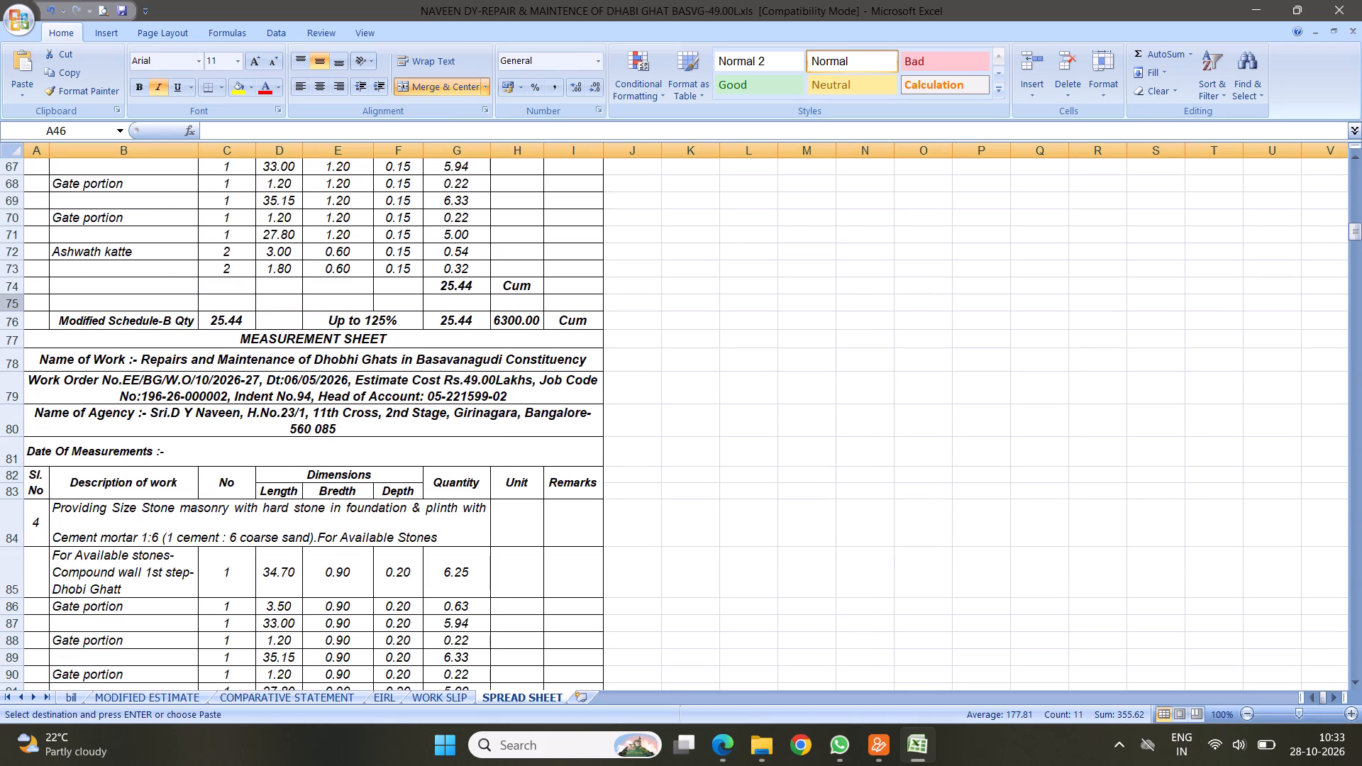
click(8, 304)
right_click(8, 303)
click(104, 388)
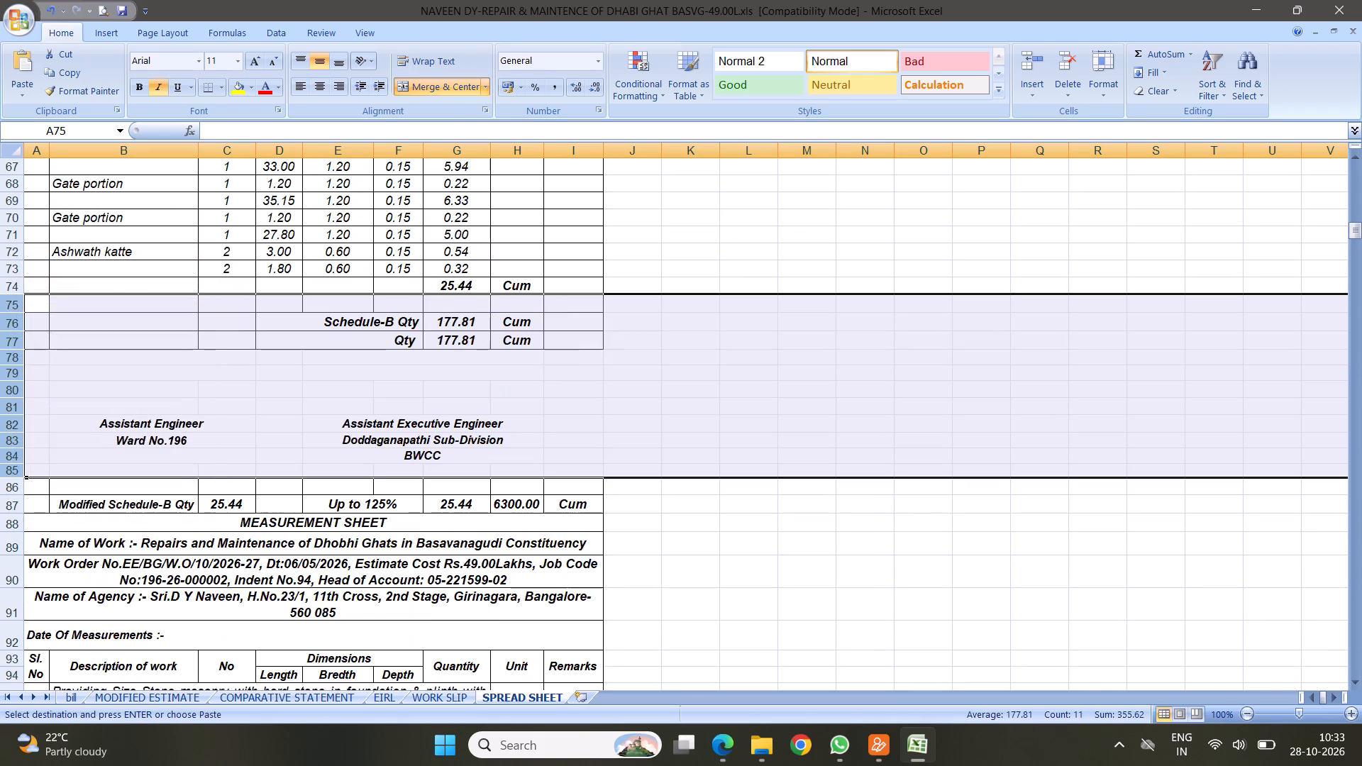
Set the Schedule-B Qty in item 3's inserted summary block to 25.44.
click(460, 318)
text(25.44)
key(Return)
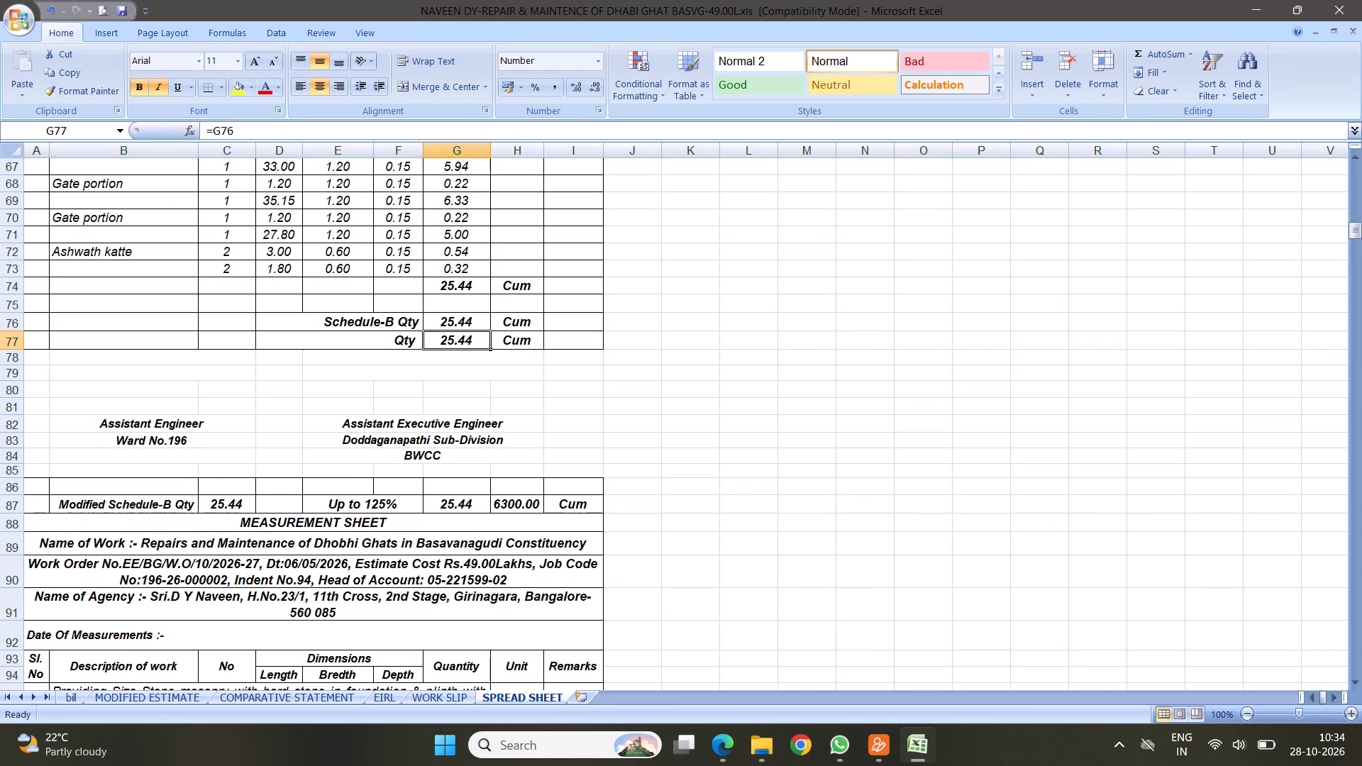
Delete rows 86 and 87, the blank row and the old Modified Schedule-B Qty row below item 3's signature block.
drag(18, 489, 18, 504)
right_click(52, 495)
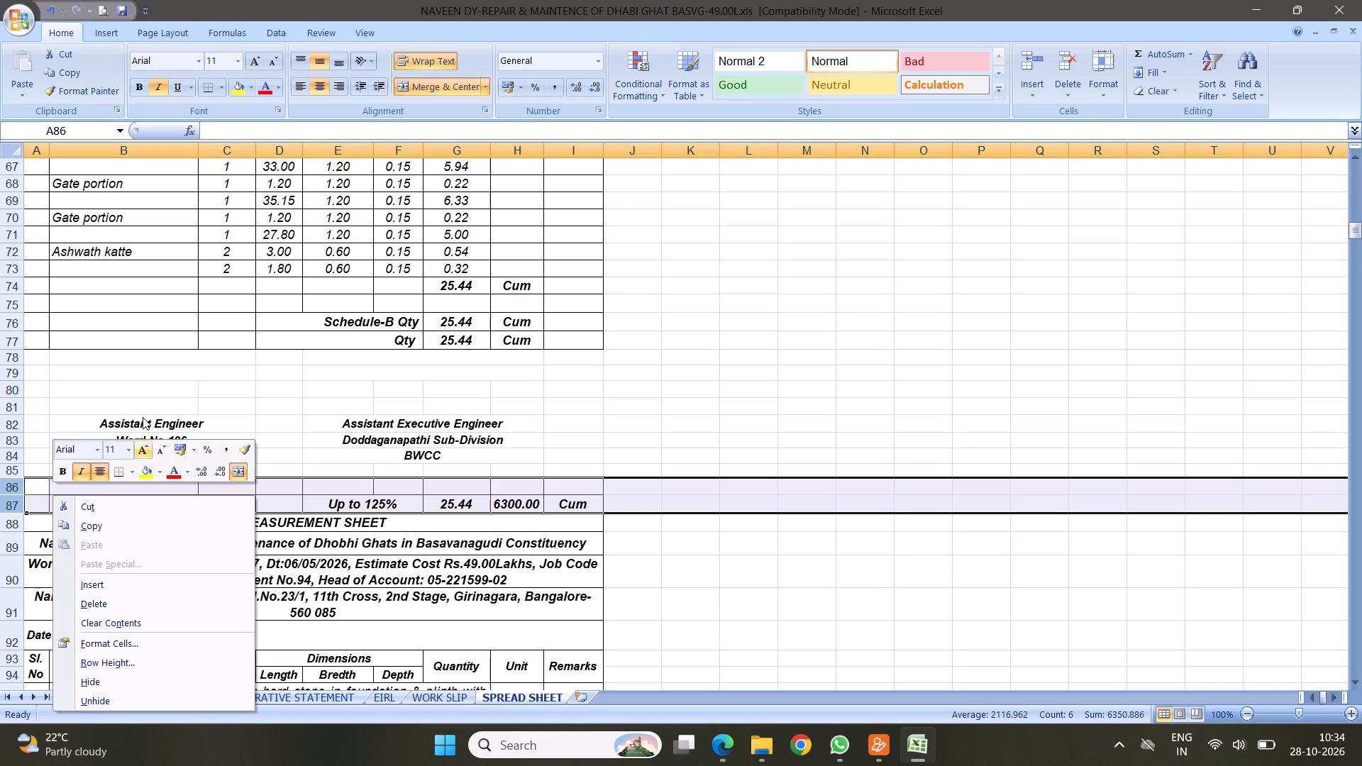
click(97, 600)
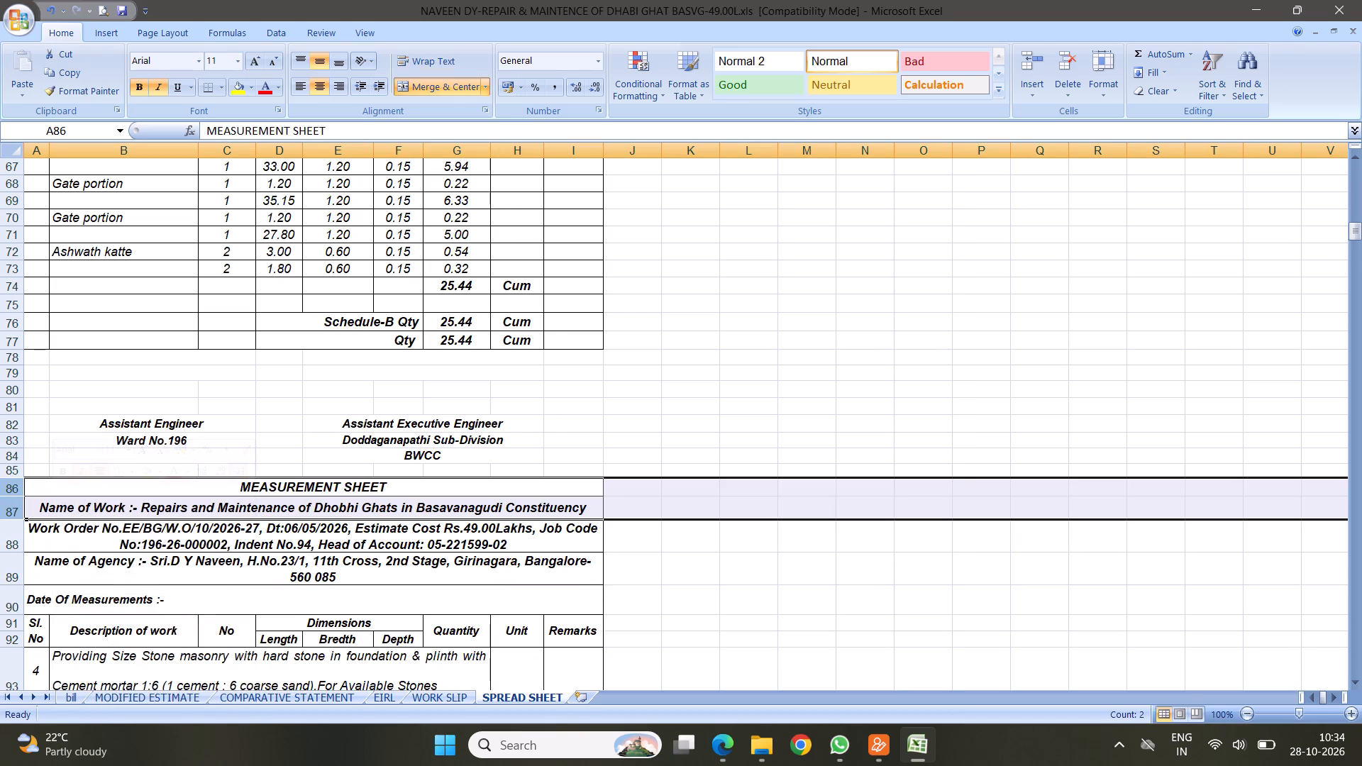
Copy item 3's quantity summary and signature block, rows 75 to 85, and insert the copied rows at row 109 under item 4.
drag(13, 303, 18, 470)
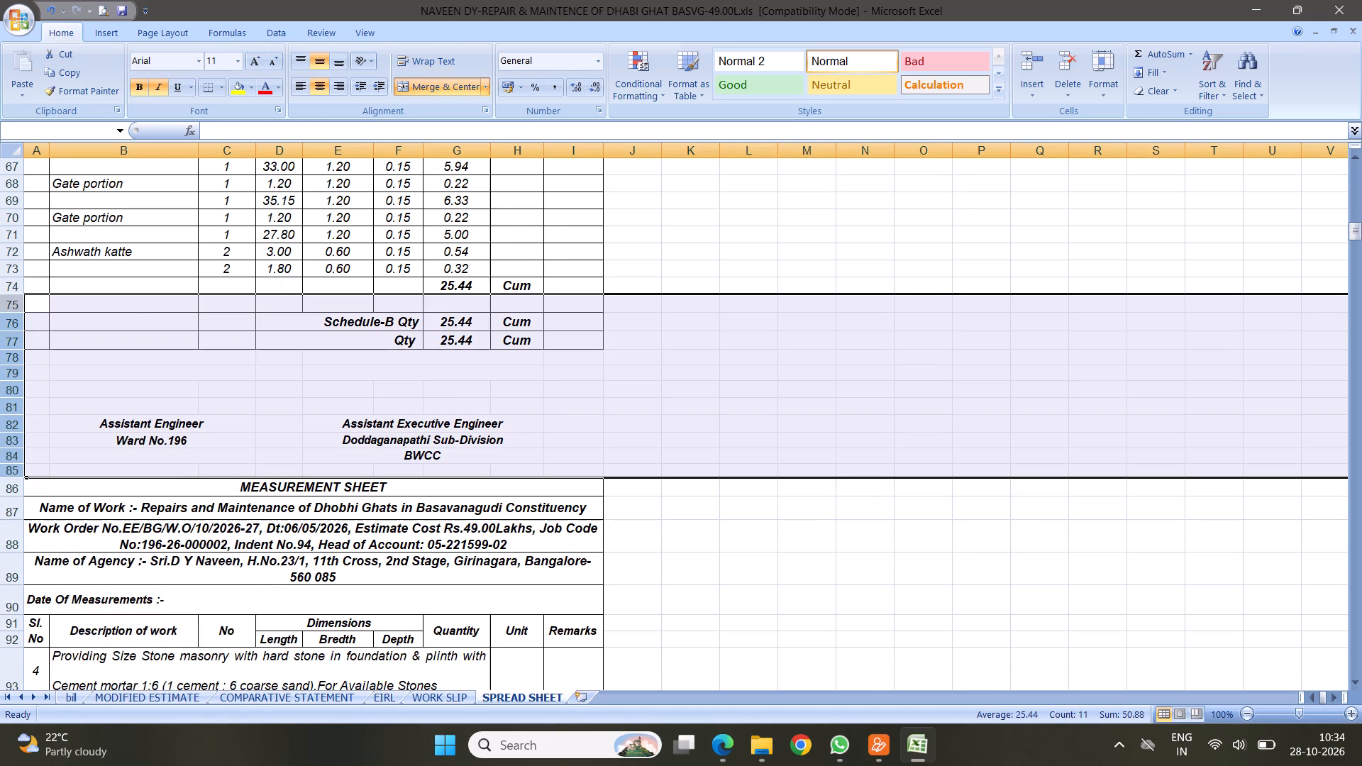
right_click(138, 367)
click(181, 398)
scroll(514, 470, down, 8)
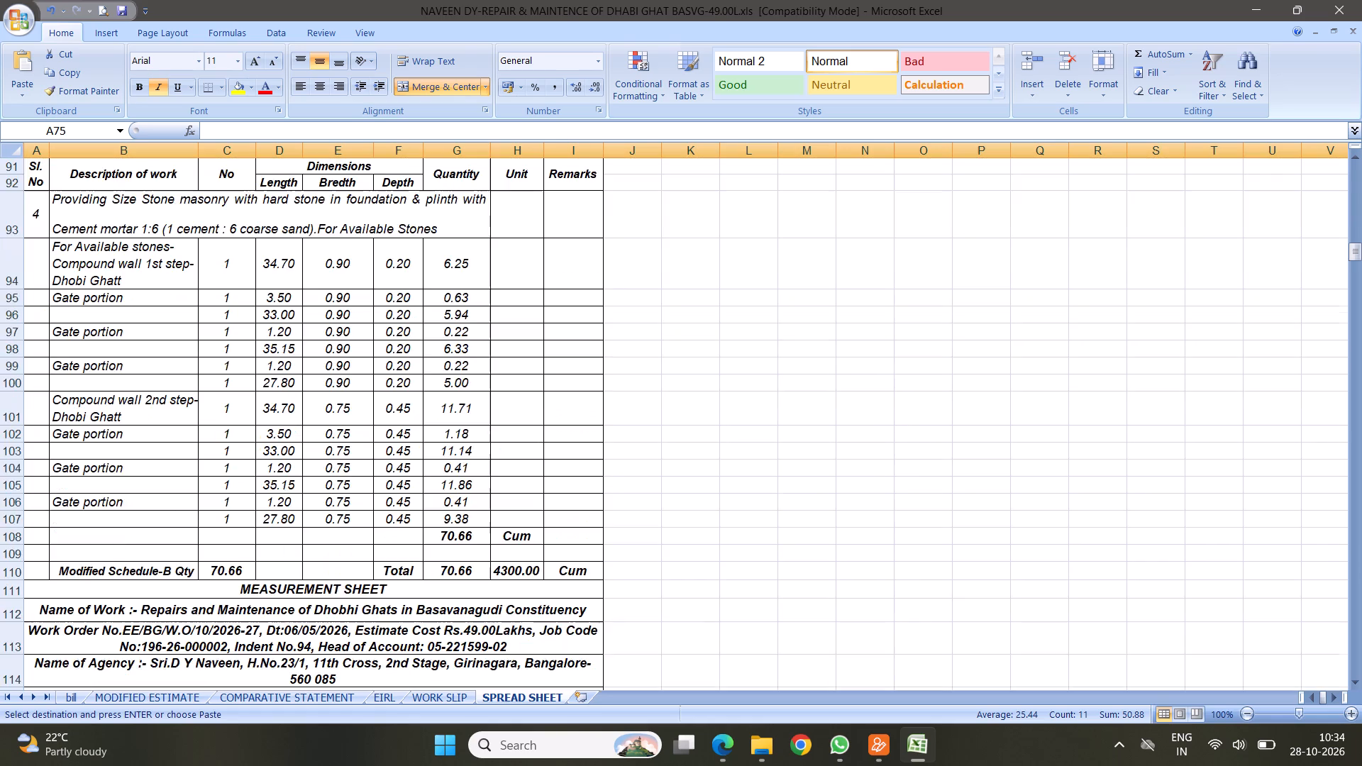
scroll(431, 392, down, 4)
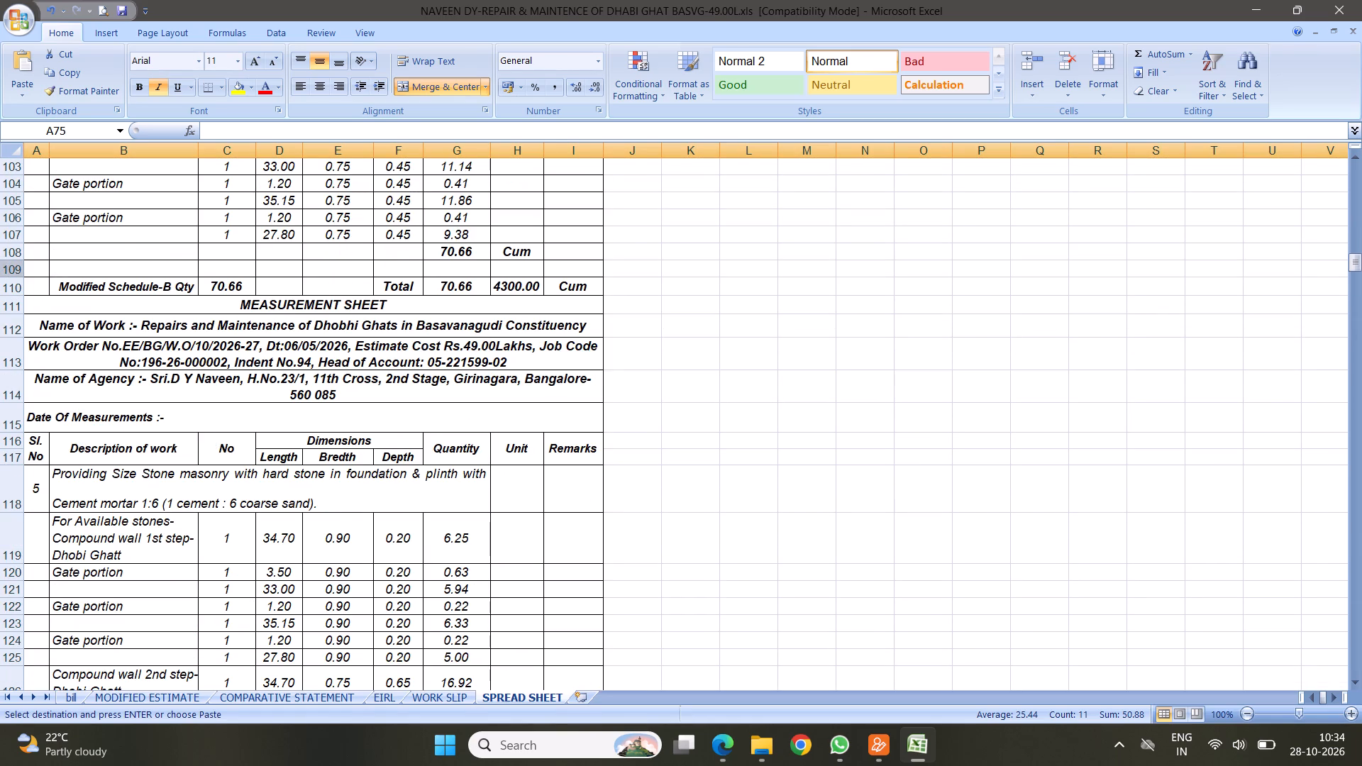
click(15, 267)
right_click(14, 267)
click(104, 355)
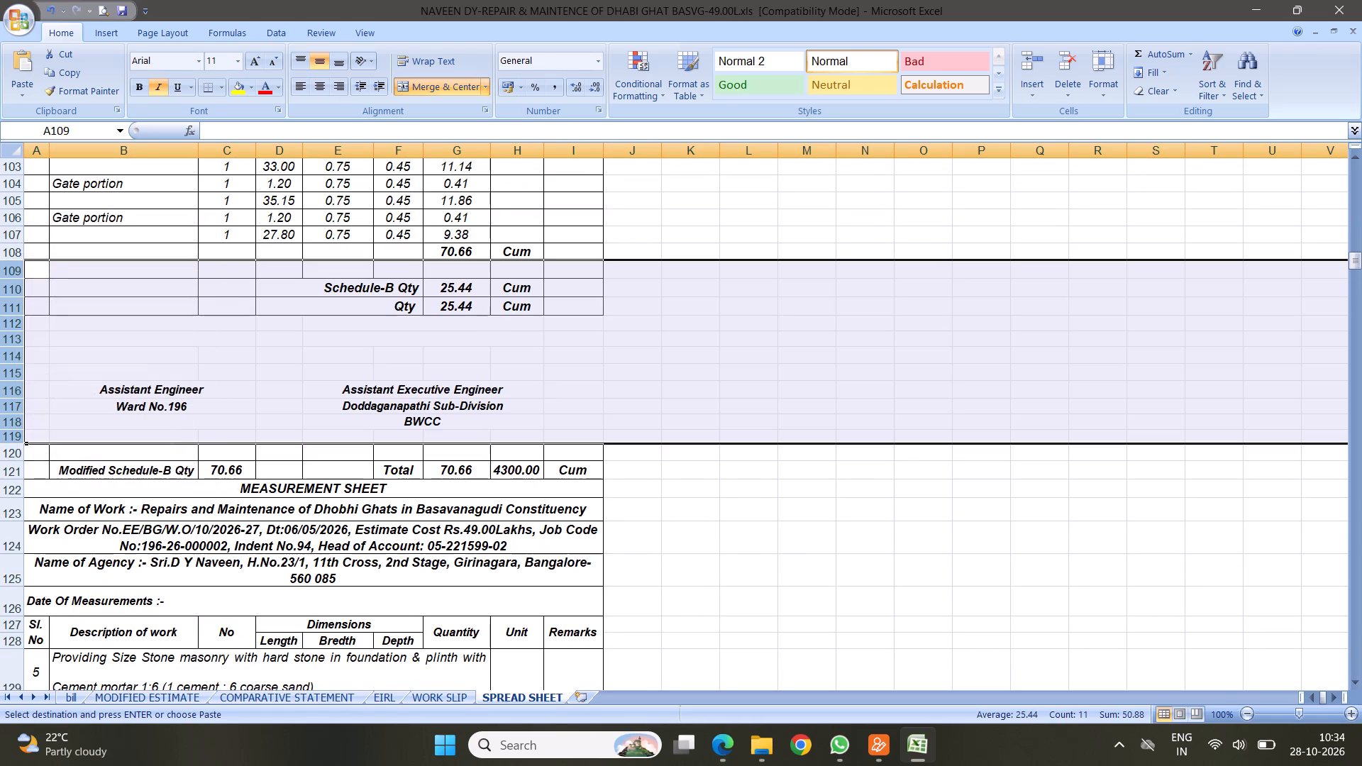
Set the Schedule-B Qty in item 4's inserted summary block to 70.66.
click(450, 289)
text(70.66)
key(Return)
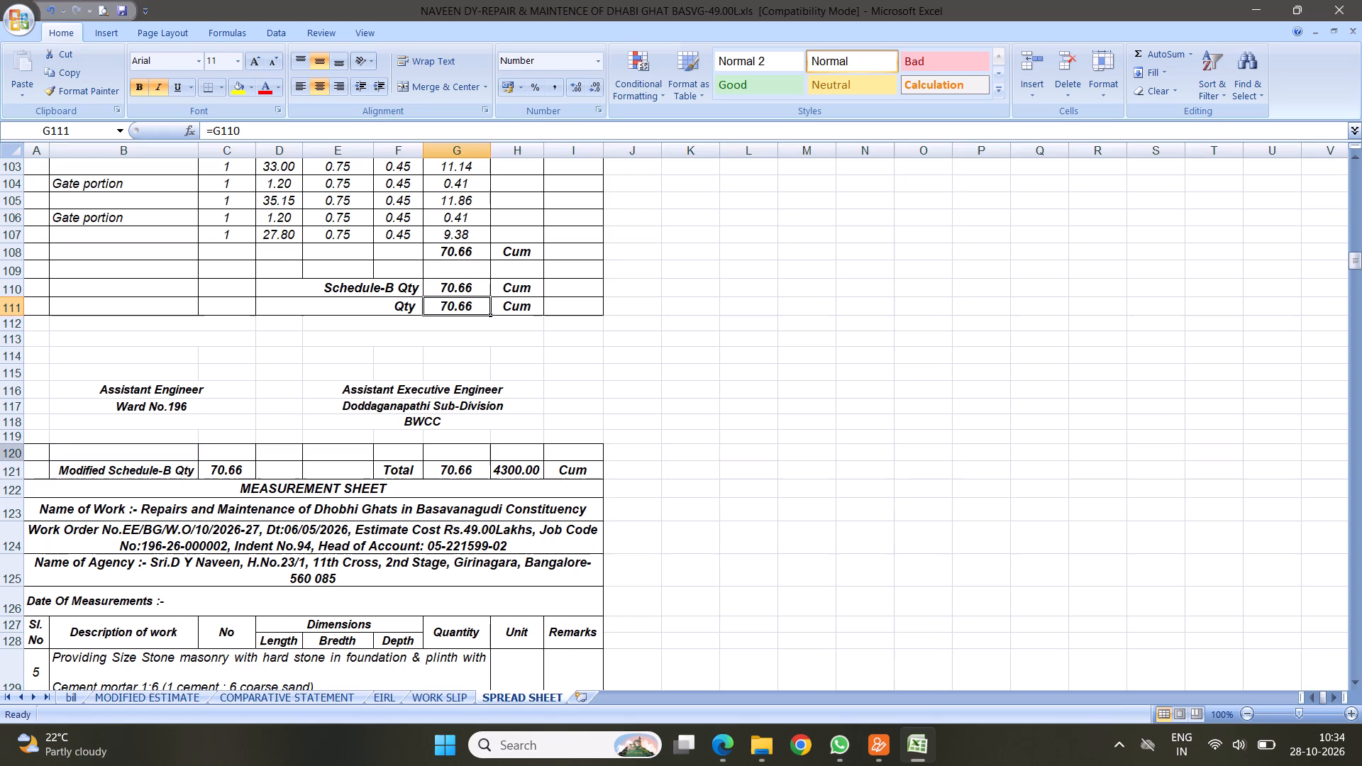
Delete rows 120 and 121, the blank row and the old Modified Schedule-B Qty row below item 4's signature block.
drag(12, 451, 12, 469)
right_click(77, 462)
click(125, 568)
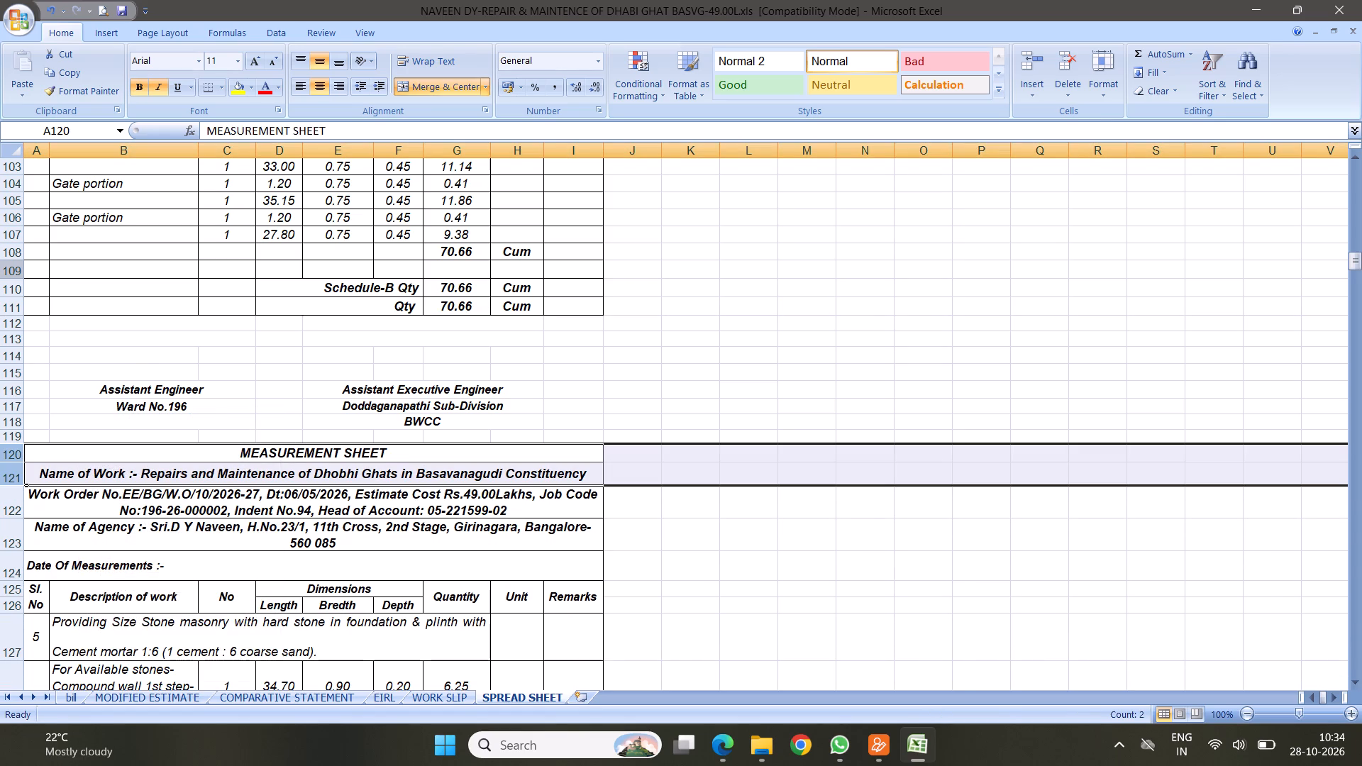
Change the Schedule-B Qty label in item 4's summary block, row 110, to "Modified Schedule-B Qty".
drag(11, 271, 12, 301)
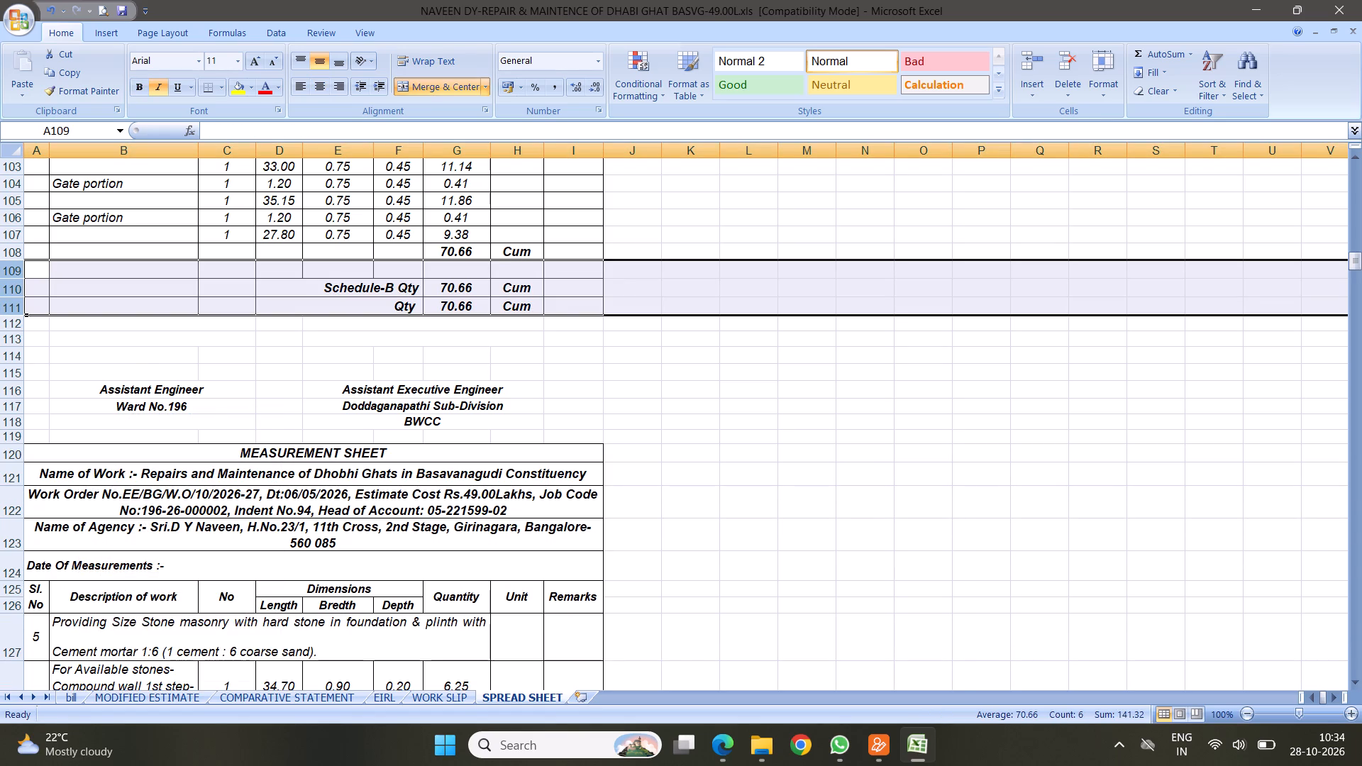
double_click(316, 289)
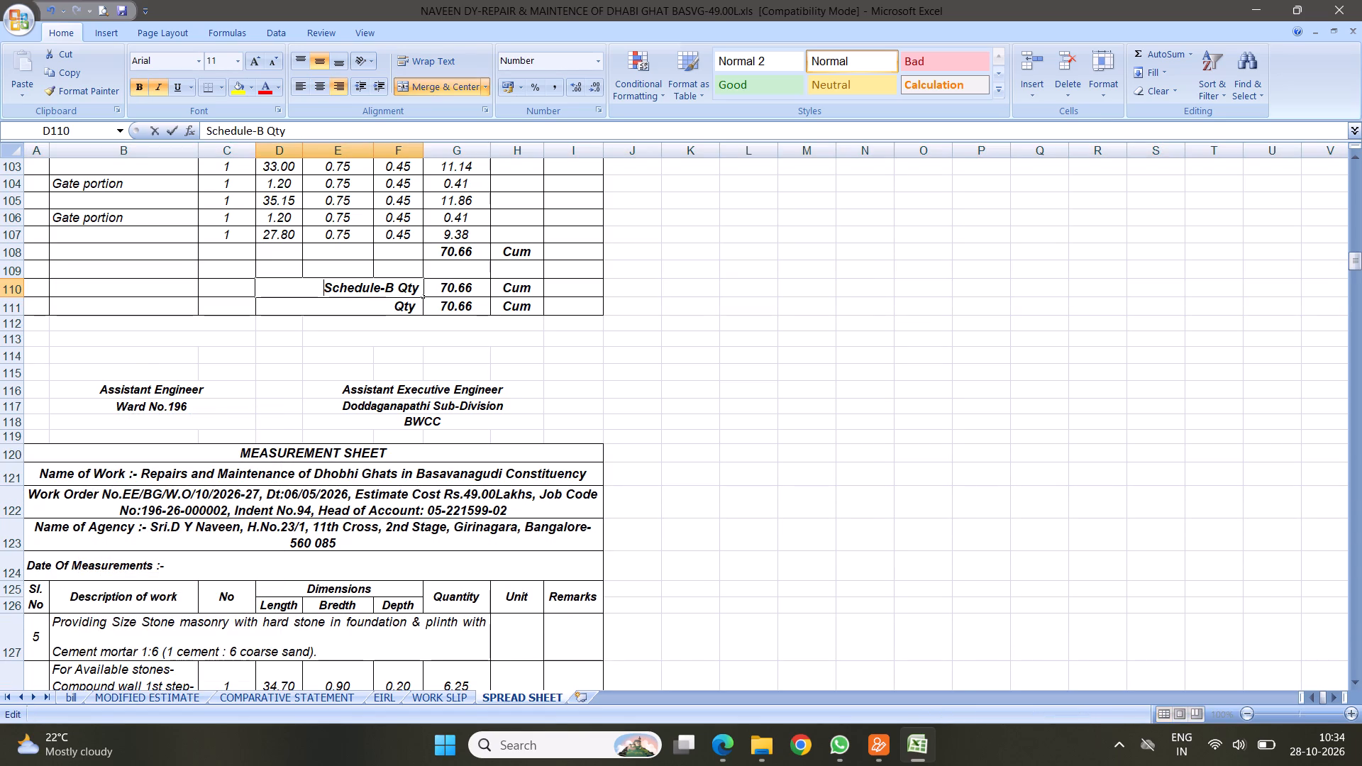
key(shift+m)
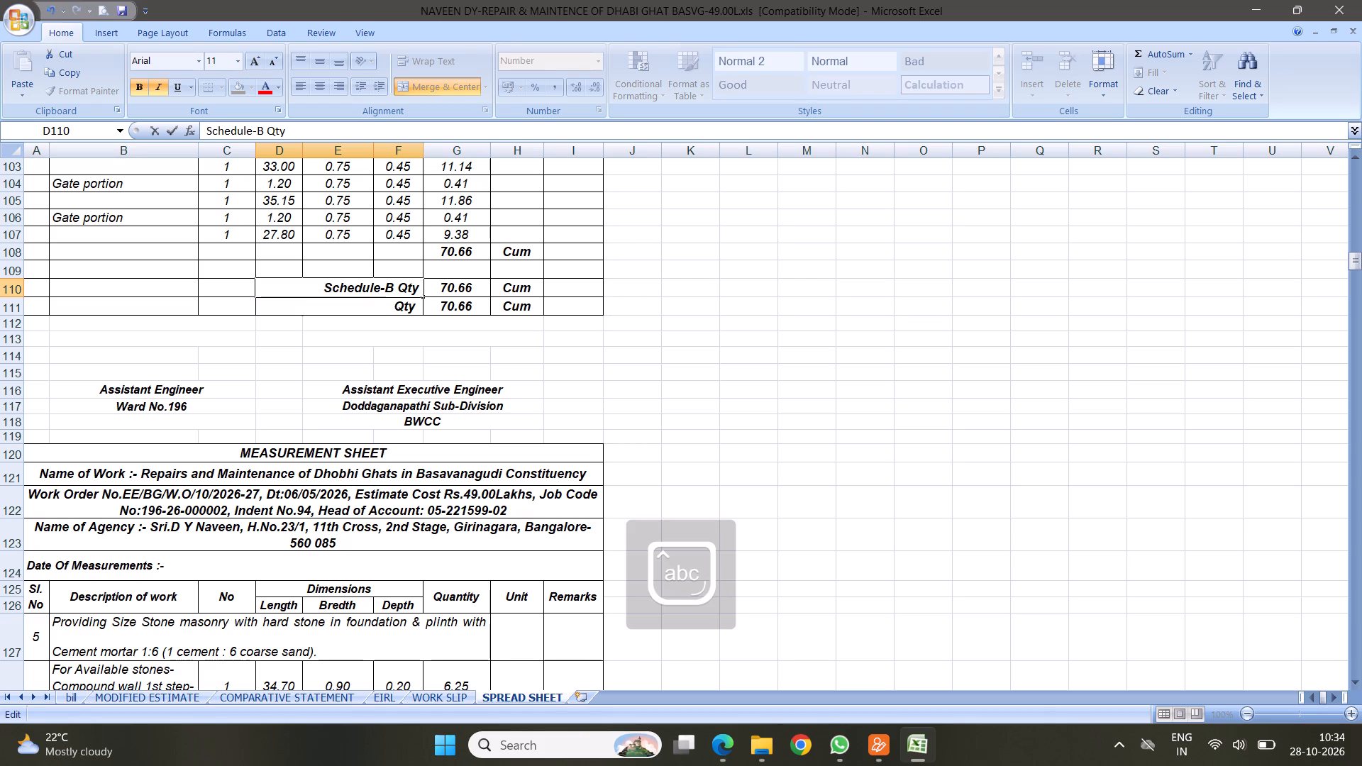
text(Modified)
key(space)
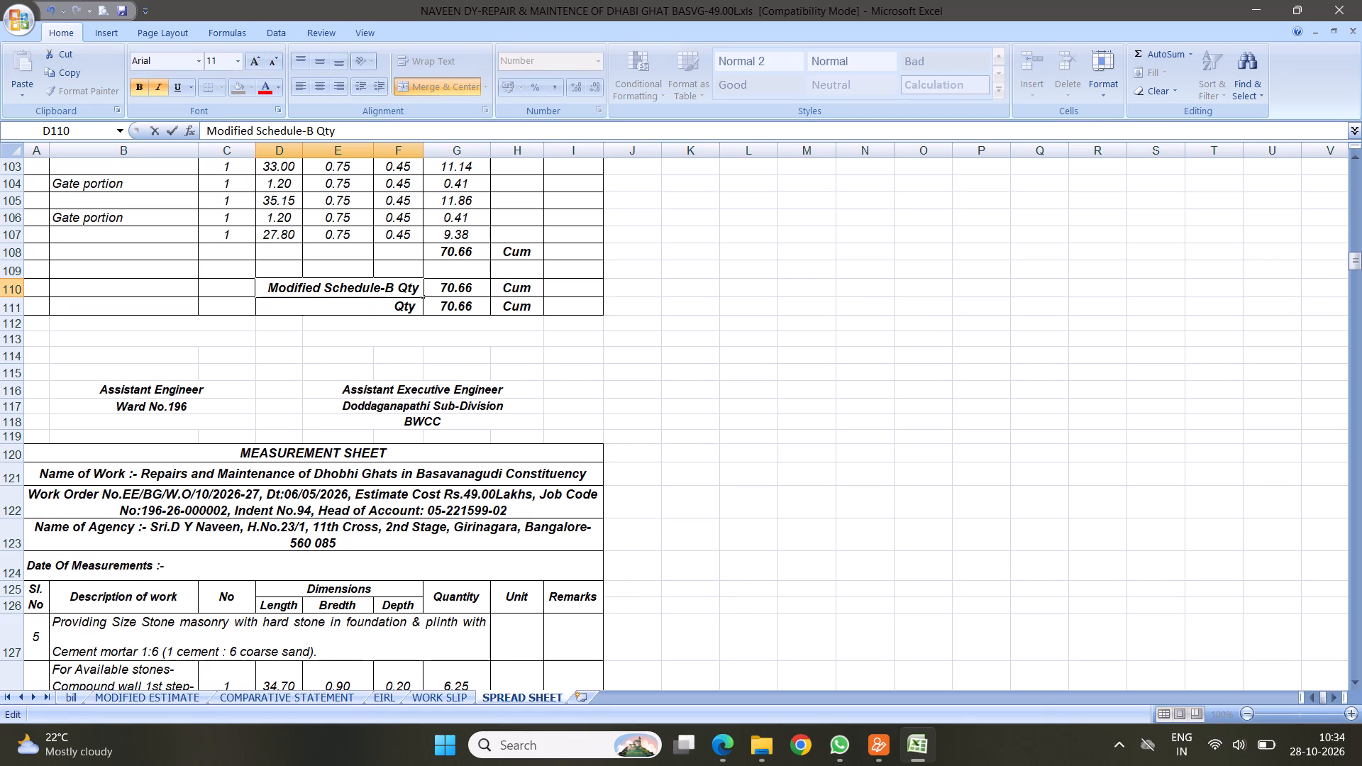
click(502, 396)
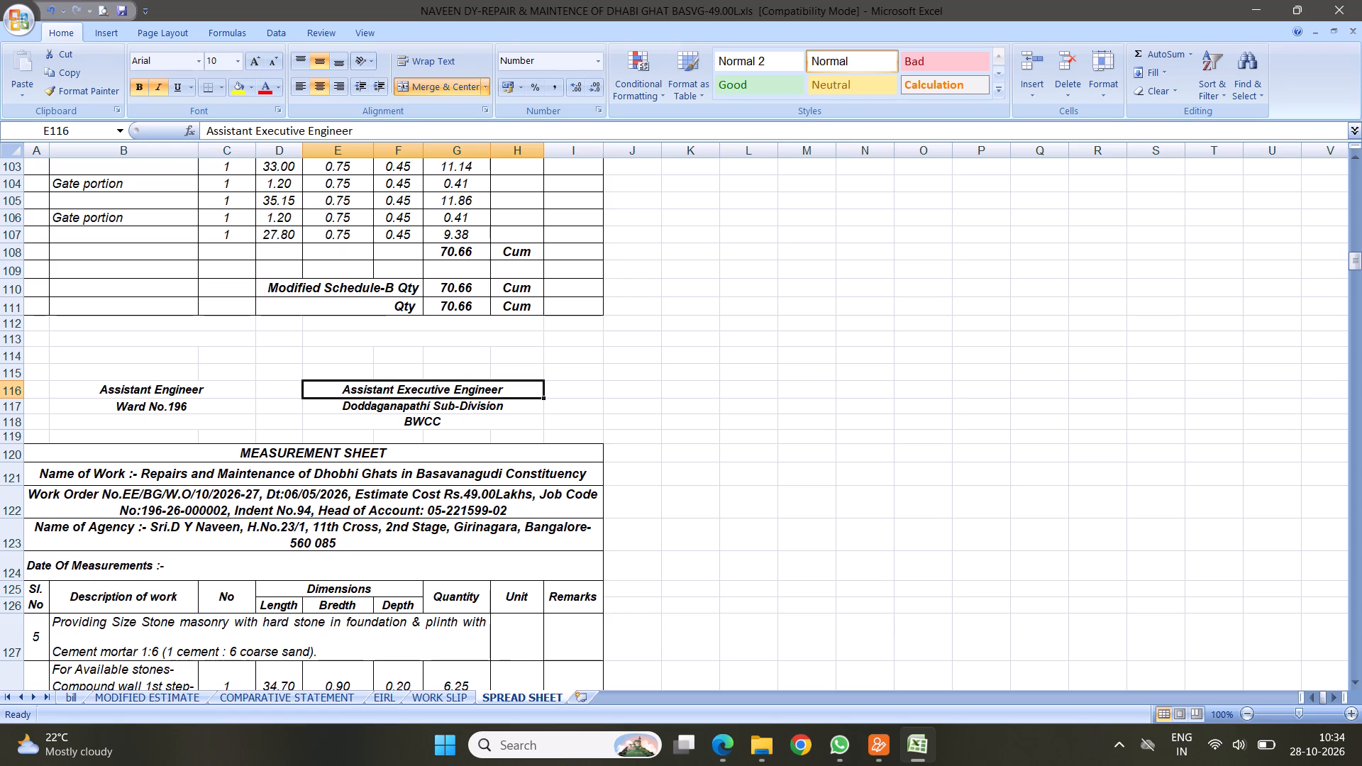
Copy item 4's relabelled summary and signature block, rows 109 to 119, and insert the copied rows at row 157 under item 5.
drag(12, 271, 10, 445)
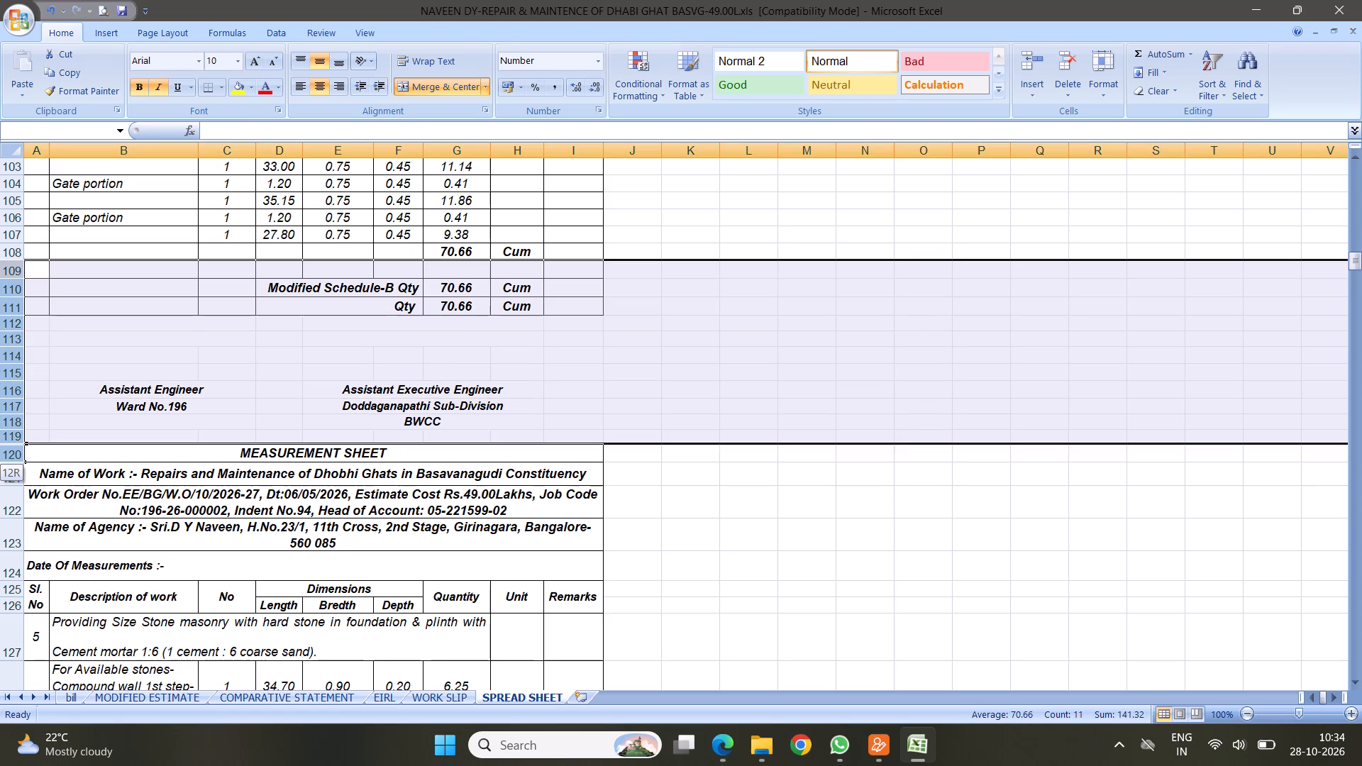
drag(10, 445, 18, 438)
right_click(93, 331)
click(128, 362)
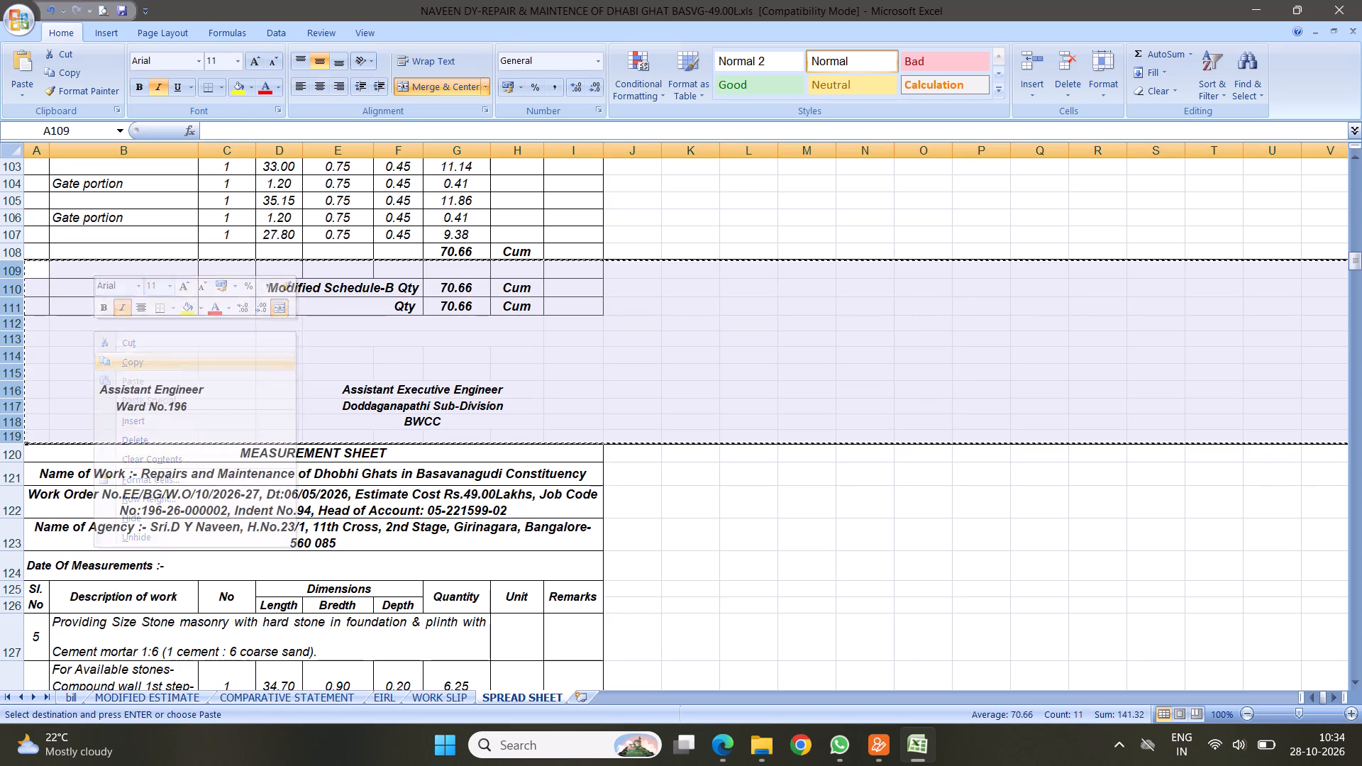
scroll(336, 406, down, 10)
scroll(297, 341, down, 6)
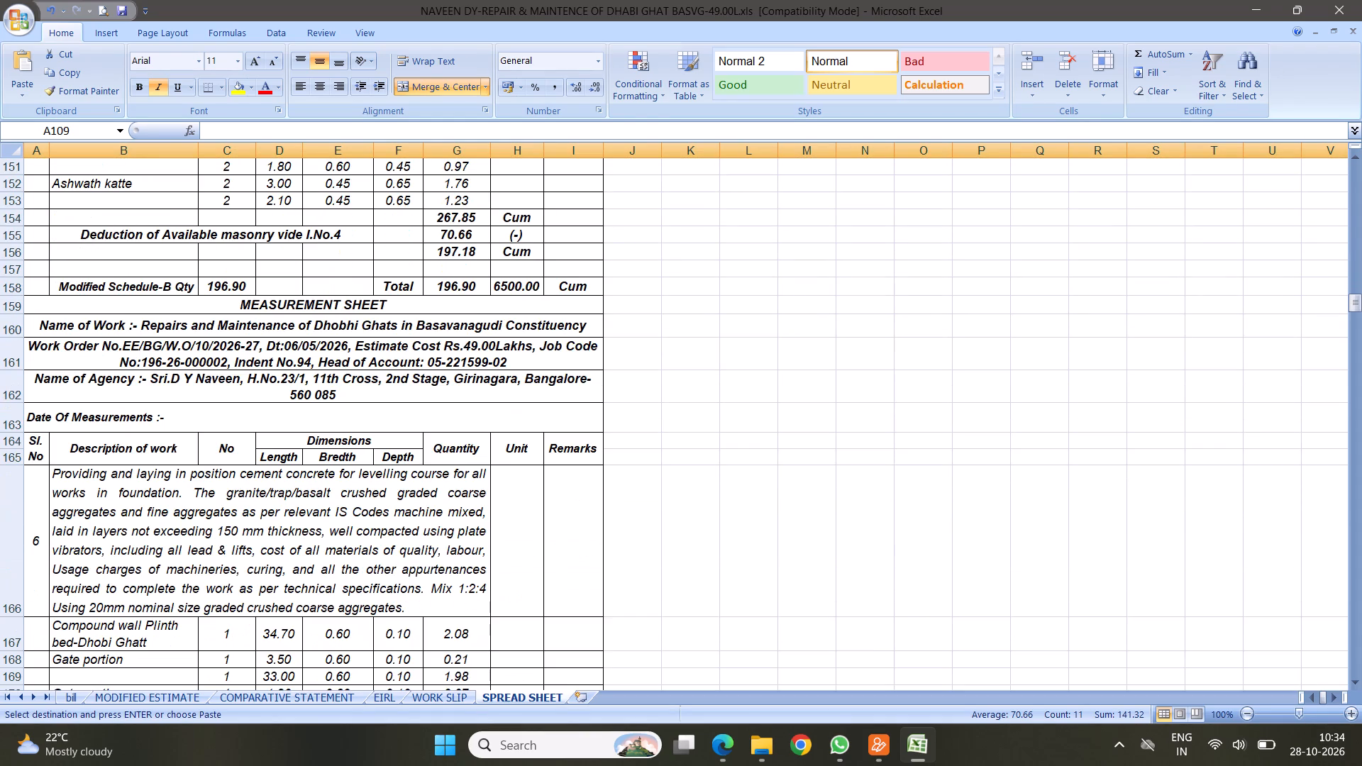
click(14, 267)
right_click(14, 267)
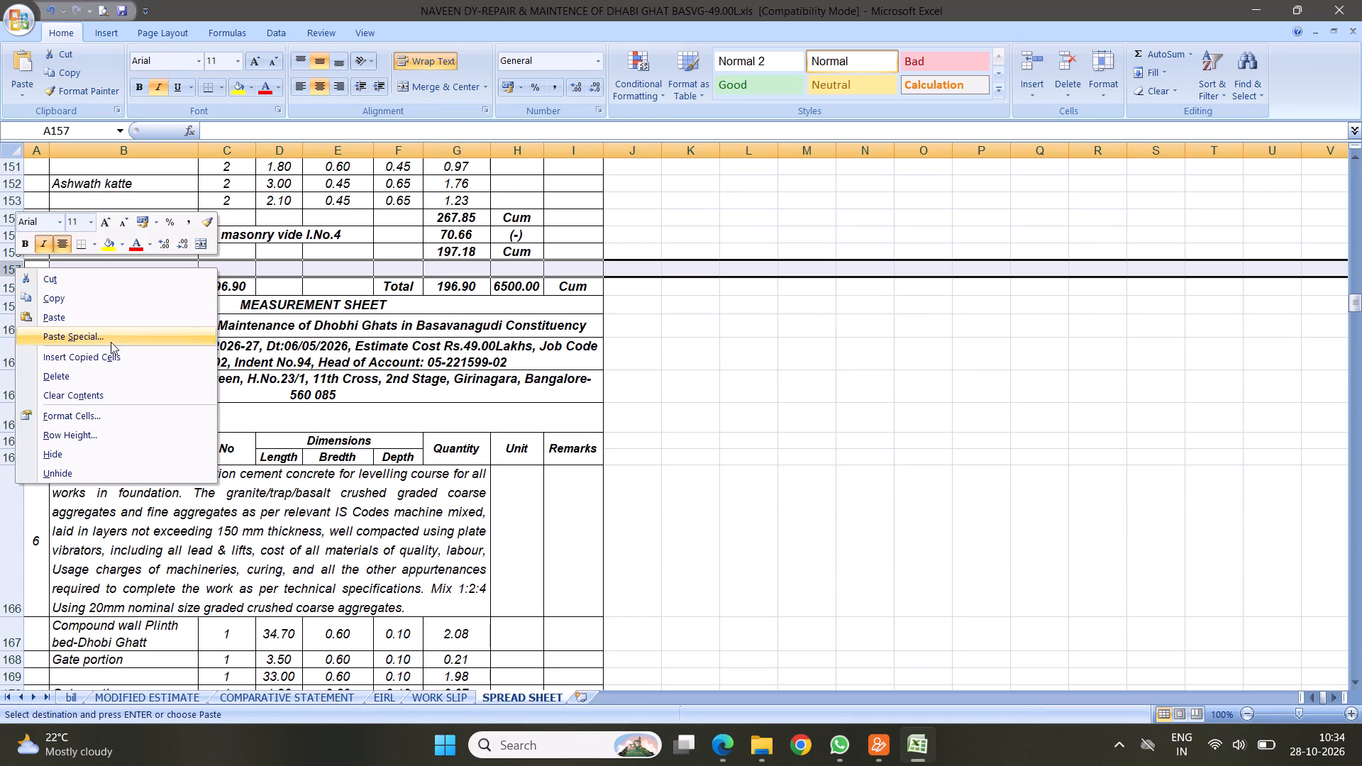
click(102, 355)
Set the Modified Schedule-B Qty in item 5's inserted summary block to 196.9.
click(448, 292)
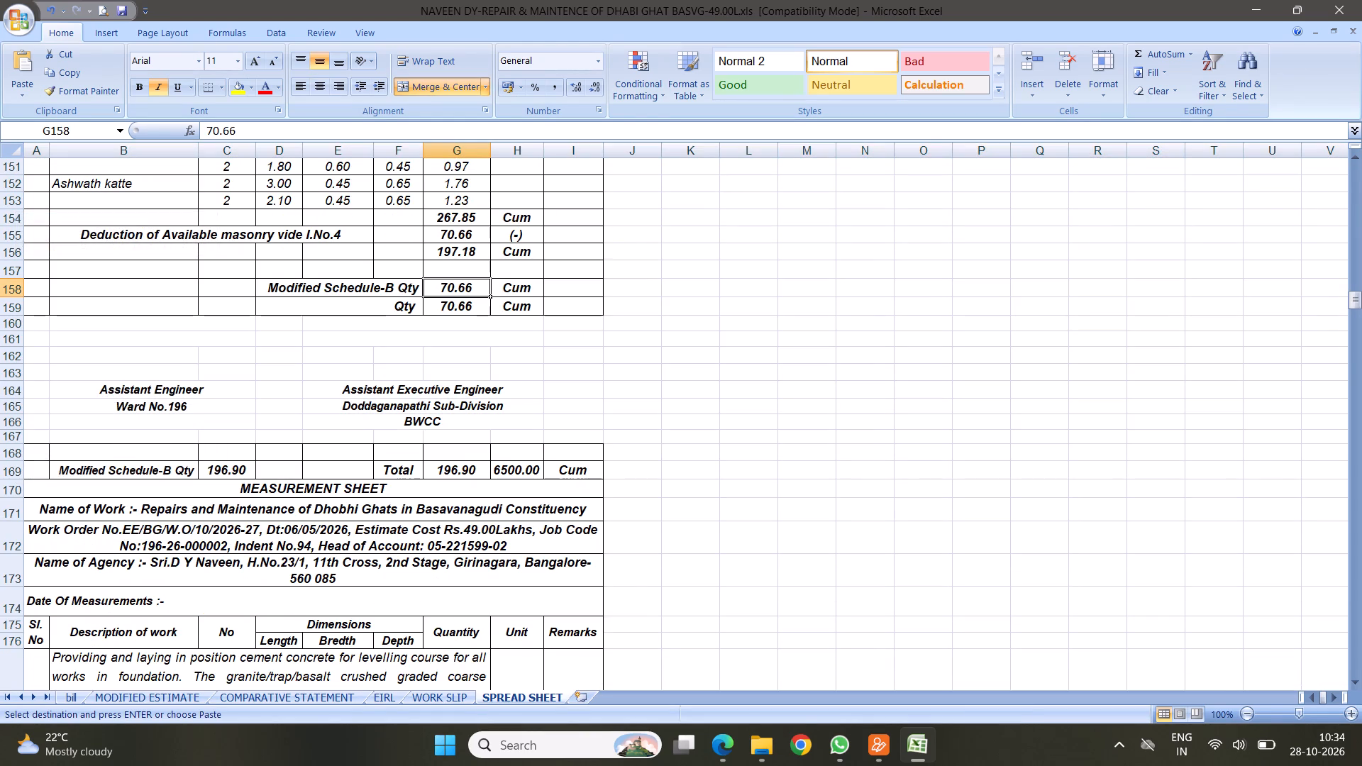
text(196.9)
key(Return)
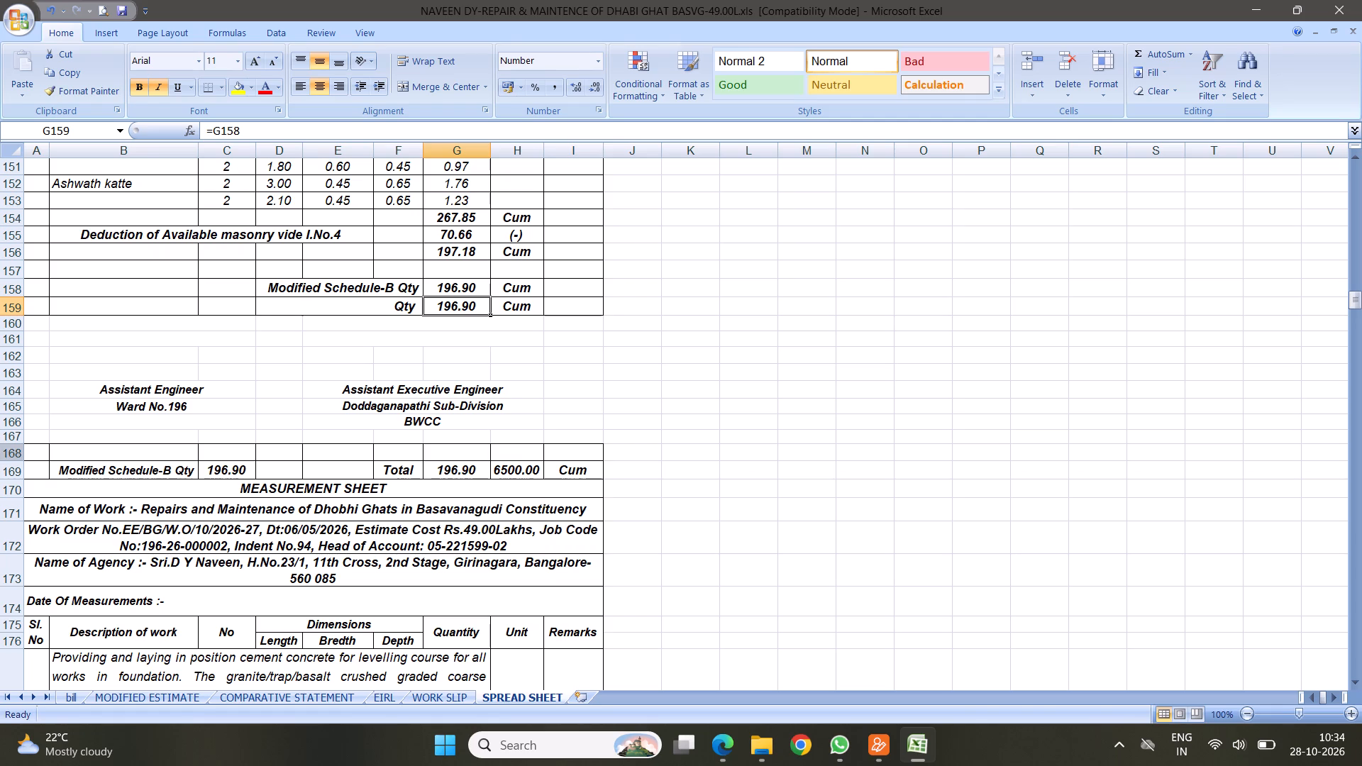
Delete rows 168 and 169, the blank row and the old Modified Schedule-B Qty row below item 5's signature block.
drag(13, 454, 13, 467)
right_click(56, 460)
click(101, 562)
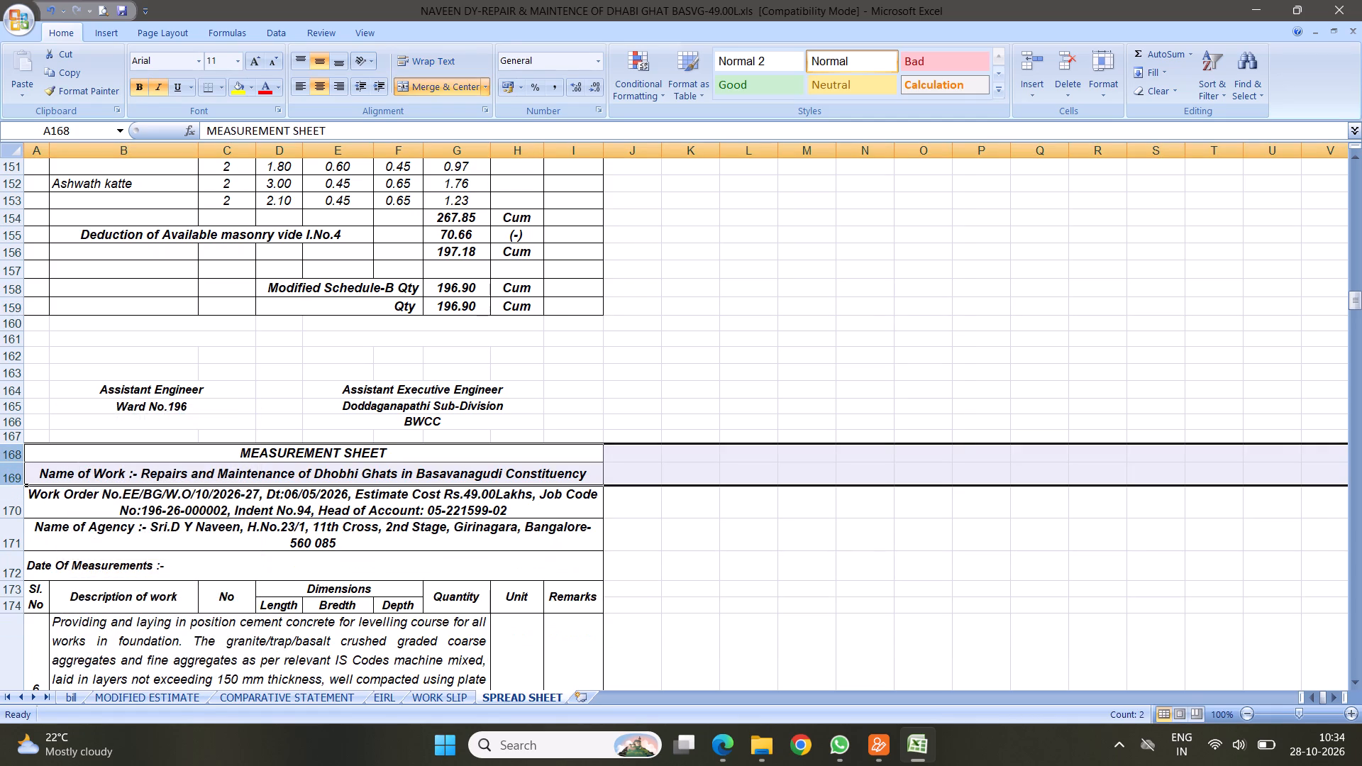
Copy item 5's quantity summary and signature block, rows 157 to 167, and insert the copied rows at row 186 under item 6.
drag(12, 272, 25, 435)
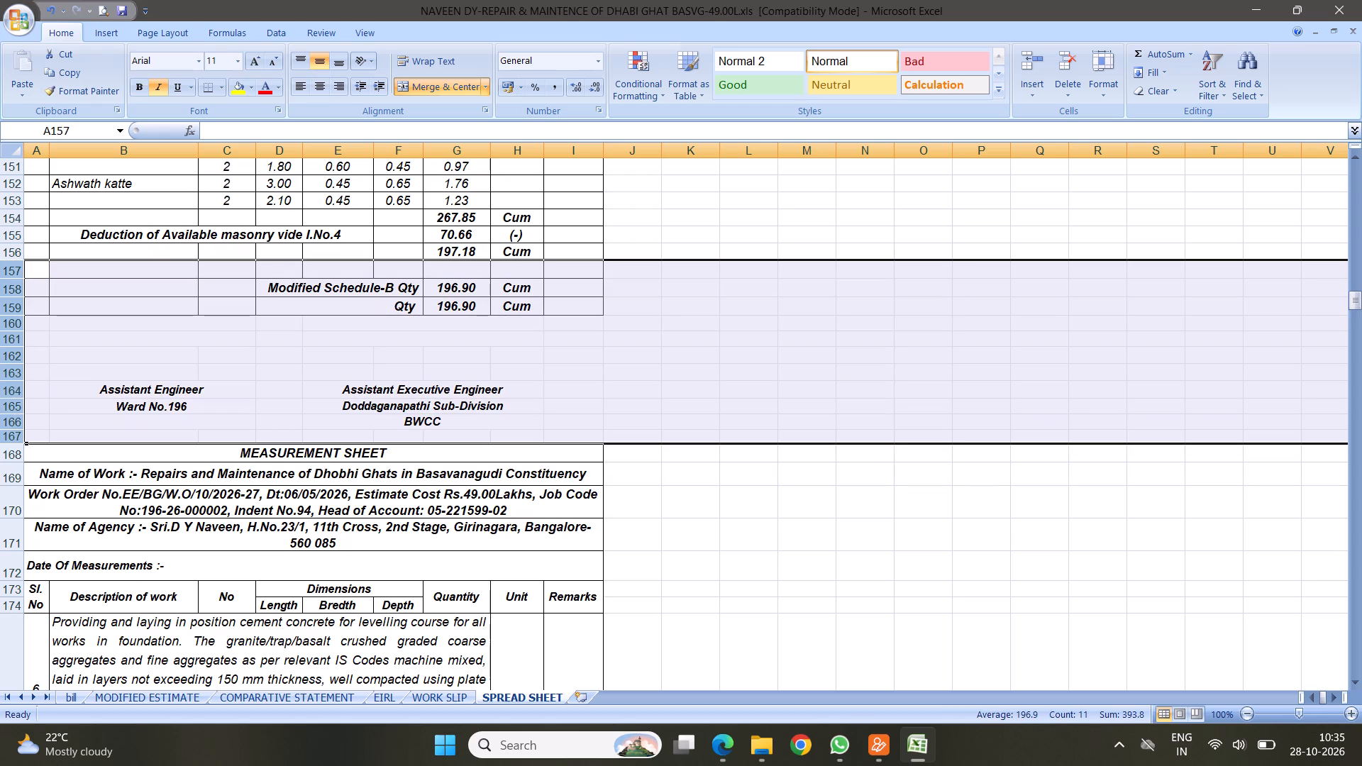
right_click(167, 311)
click(206, 341)
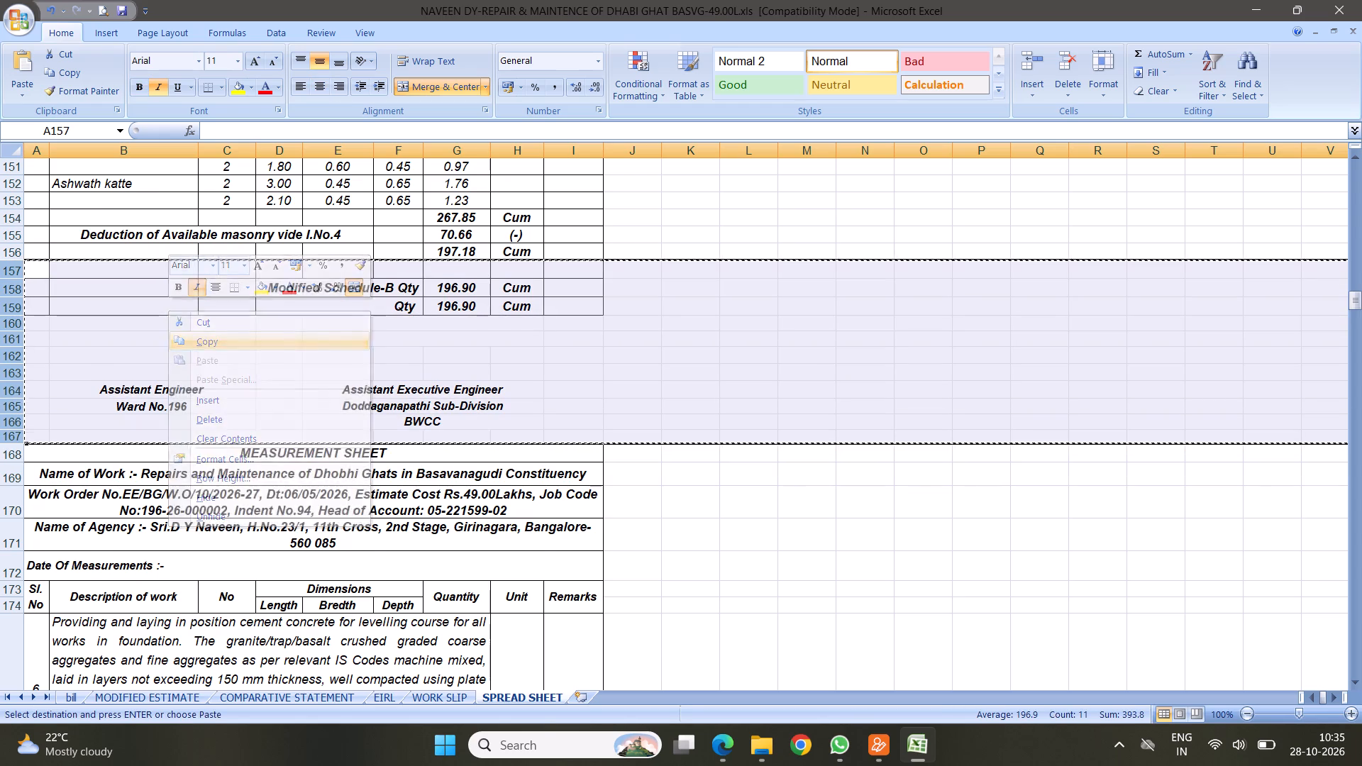
scroll(487, 362, down, 9)
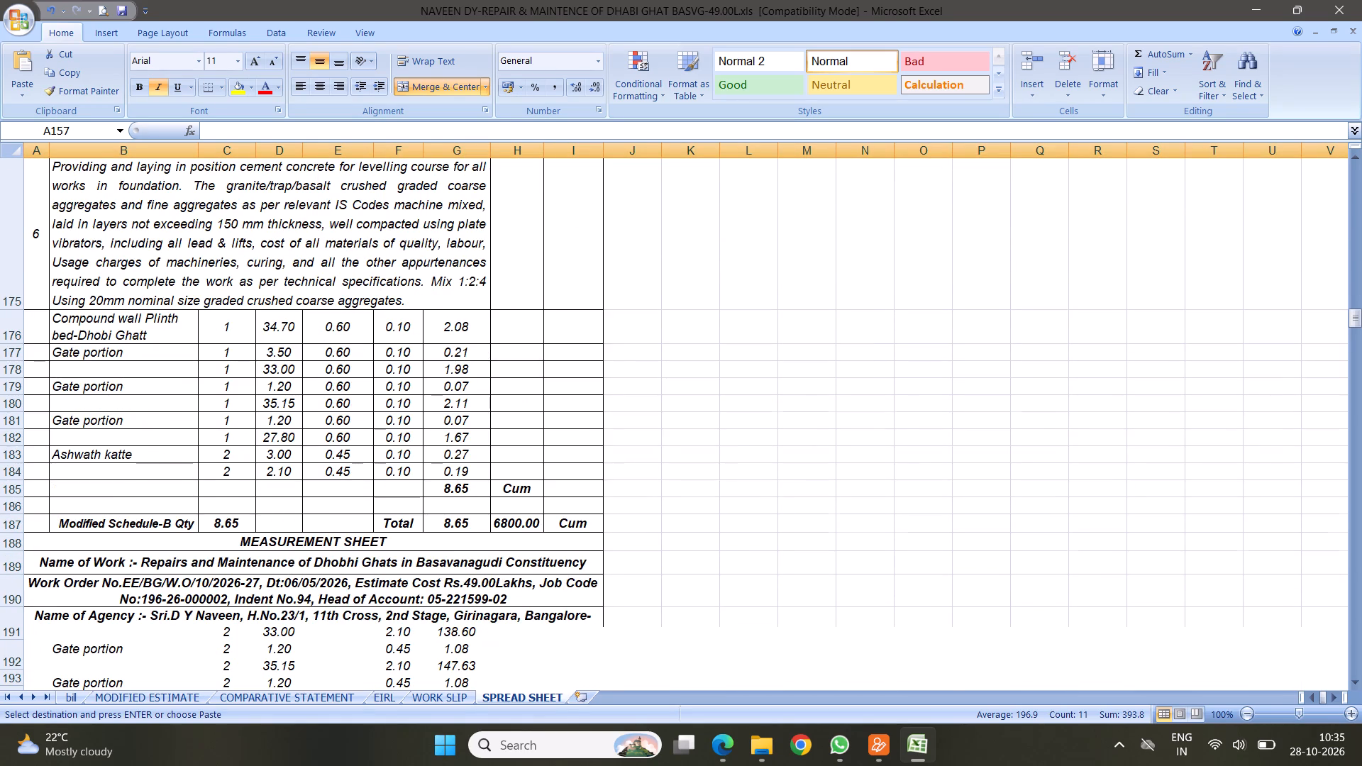
right_click(10, 304)
click(101, 392)
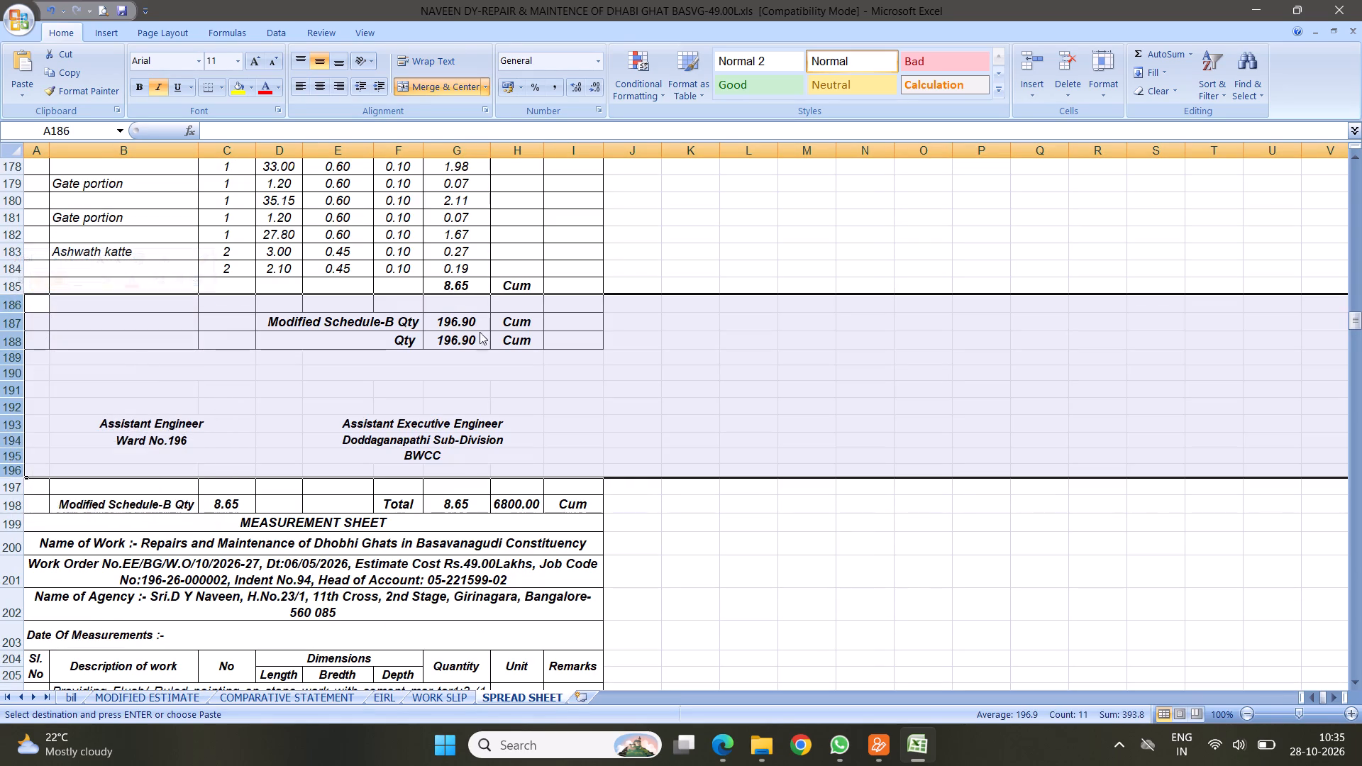
Set the Modified Schedule-B Qty in item 6's inserted summary block to 8.65.
click(453, 318)
text(8.65)
key(Return)
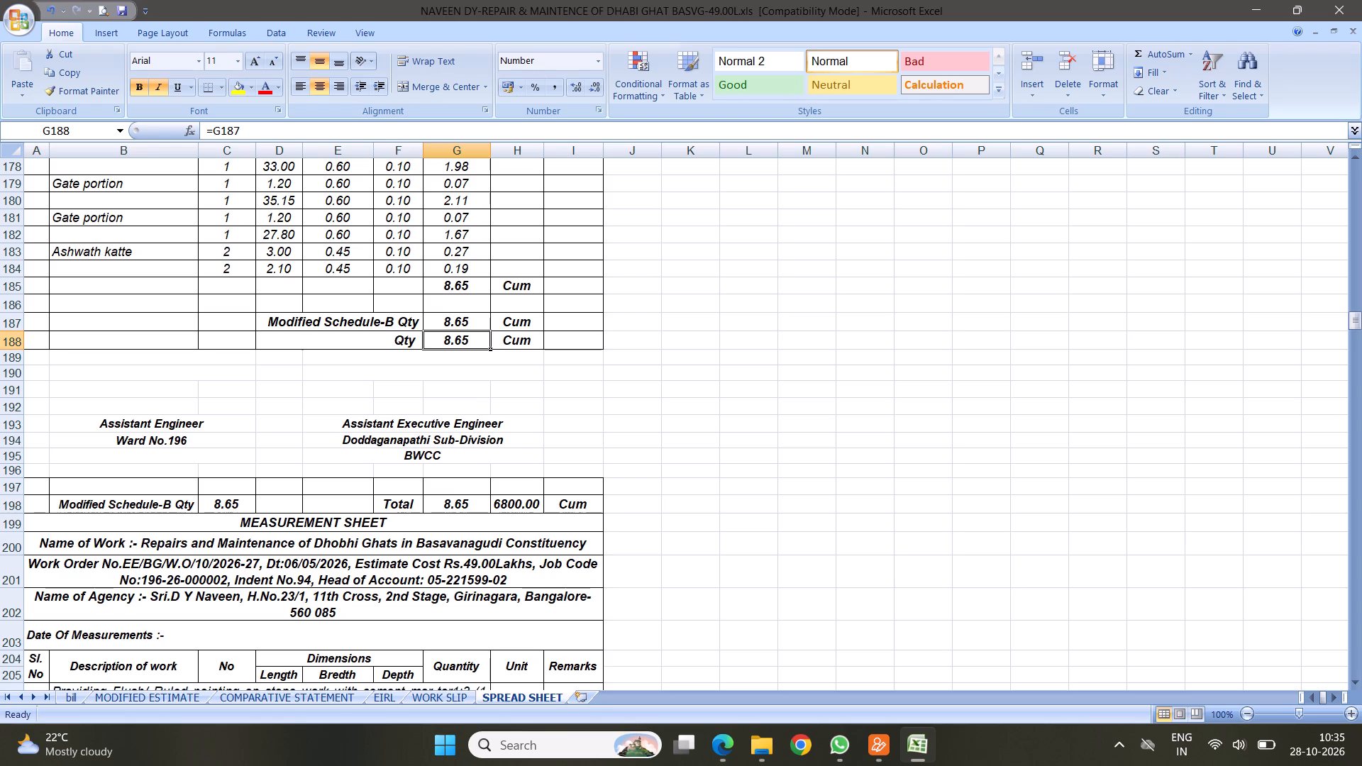
Delete rows 197 and 198, the blank row and the old Modified Schedule-B Qty row below item 6's signature block.
drag(12, 486, 12, 487)
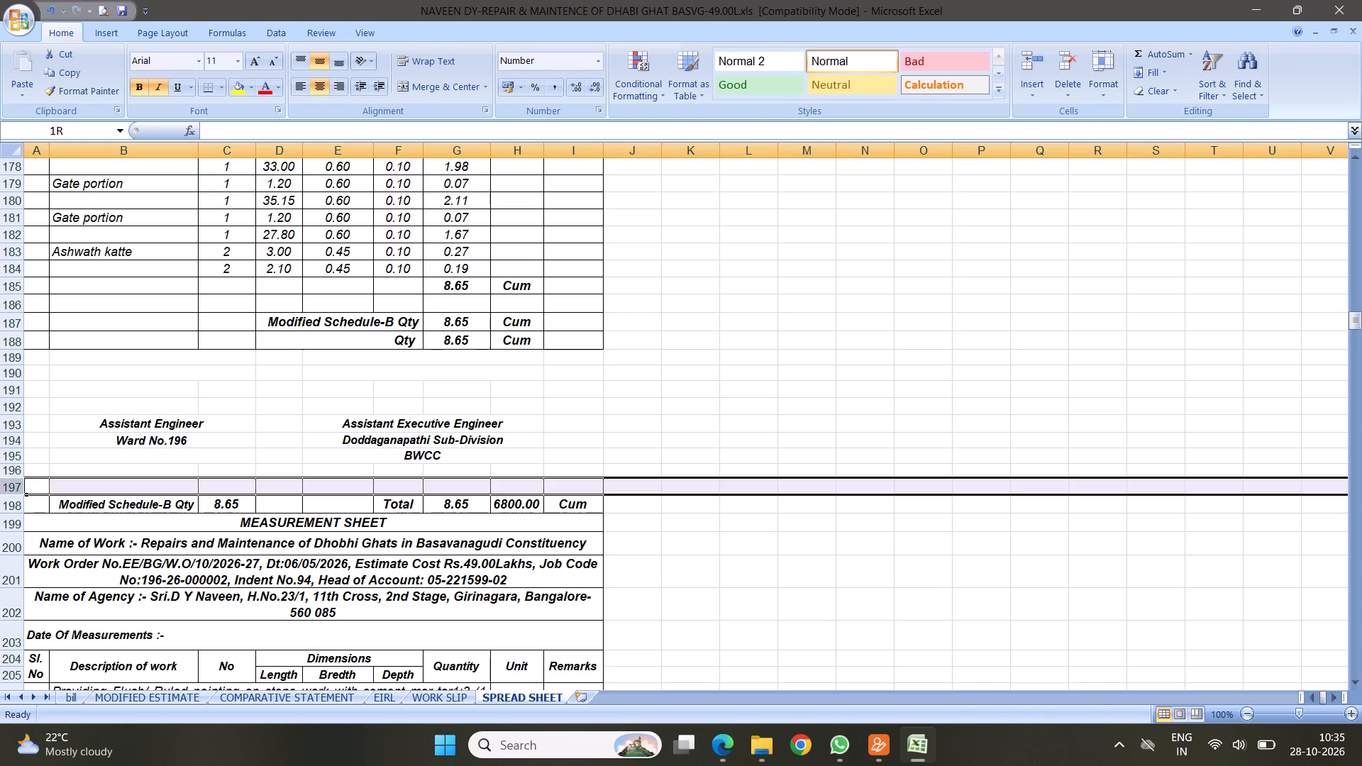
drag(12, 487, 11, 499)
right_click(42, 498)
click(91, 604)
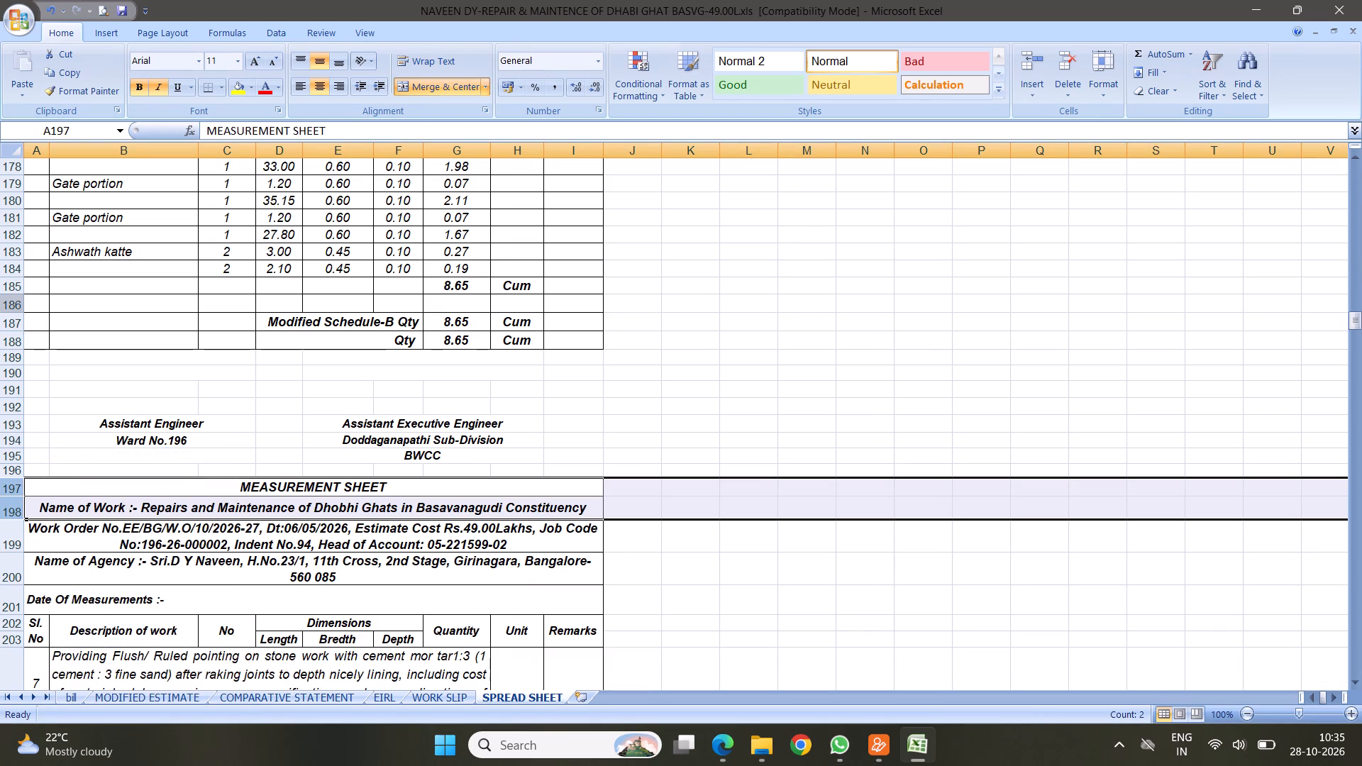
Copy item 6's quantity summary and signature block, rows 186 to 196, and insert the copied rows at row 217 under item 7.
drag(13, 304, 21, 466)
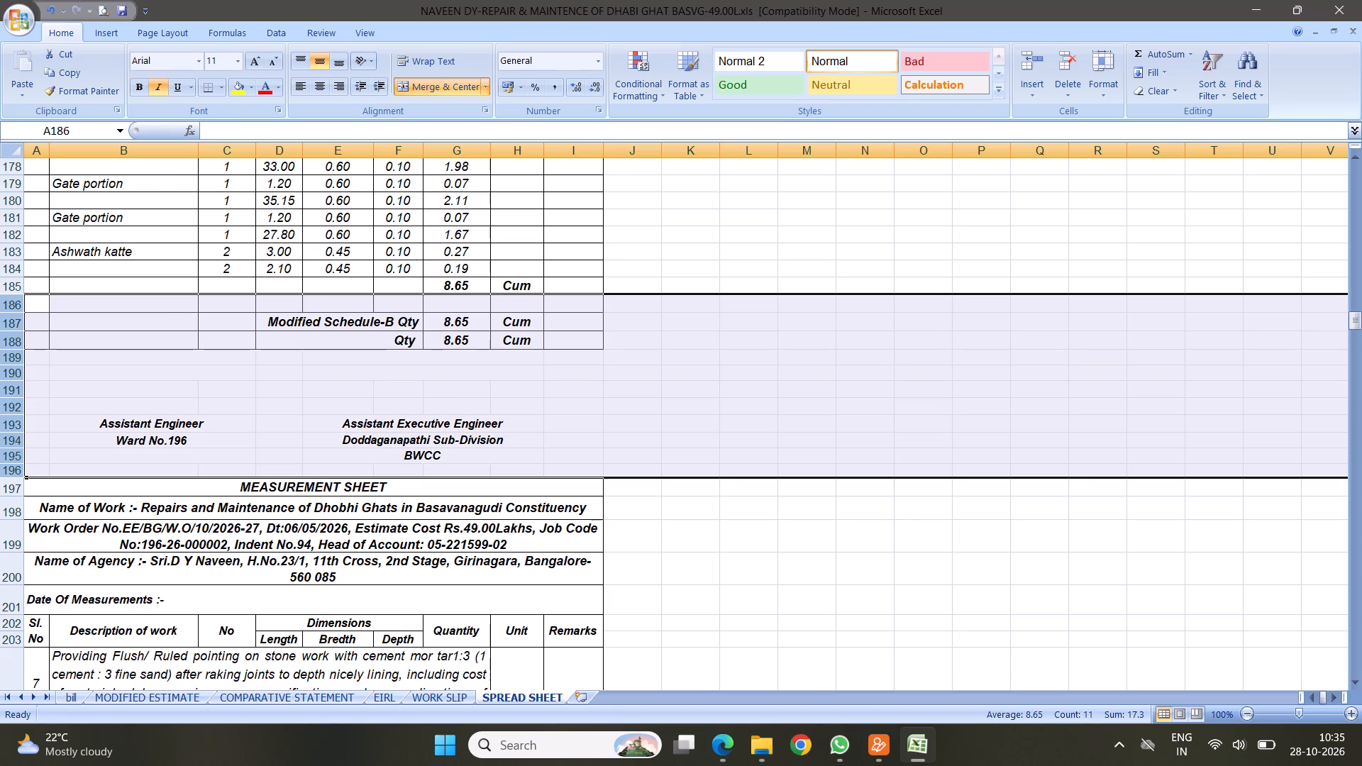
right_click(169, 348)
click(207, 378)
scroll(341, 404, down, 5)
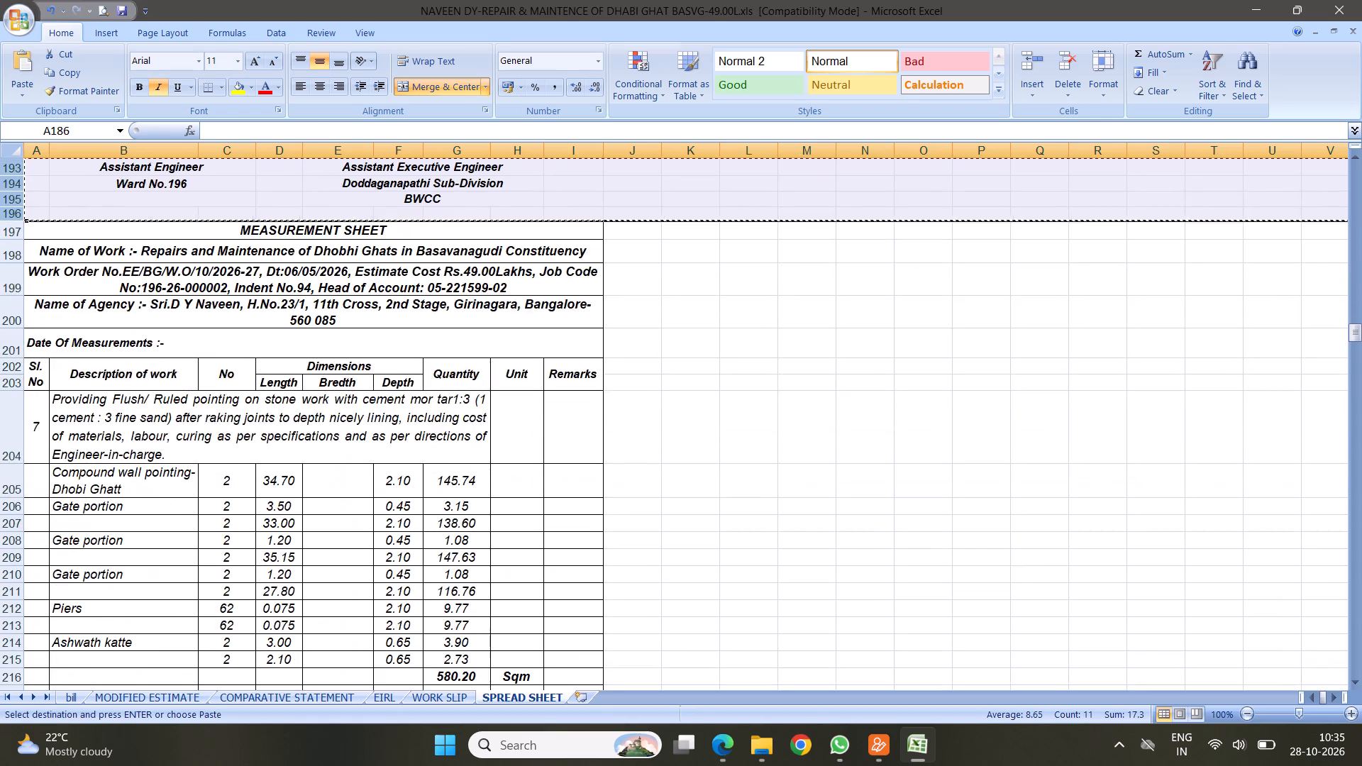
scroll(351, 416, down, 5)
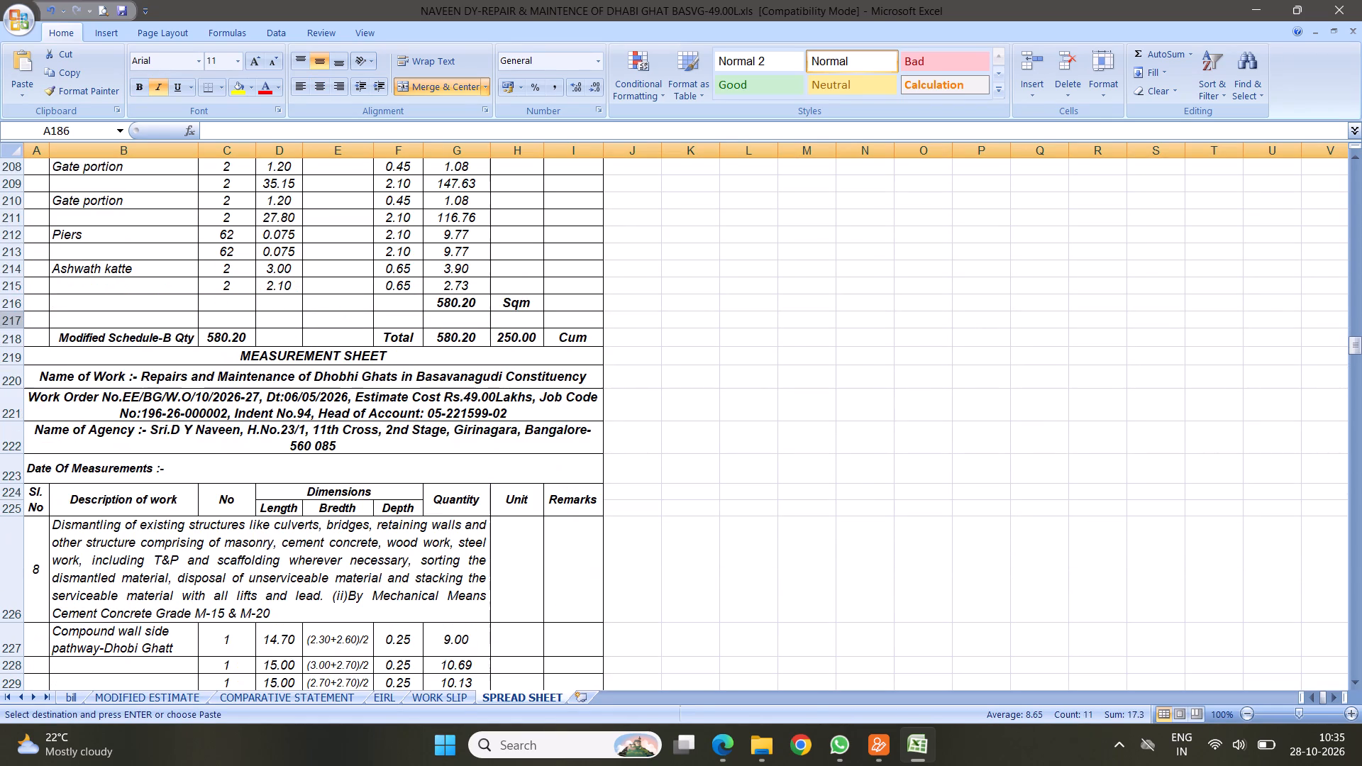
click(10, 321)
right_click(10, 321)
click(96, 413)
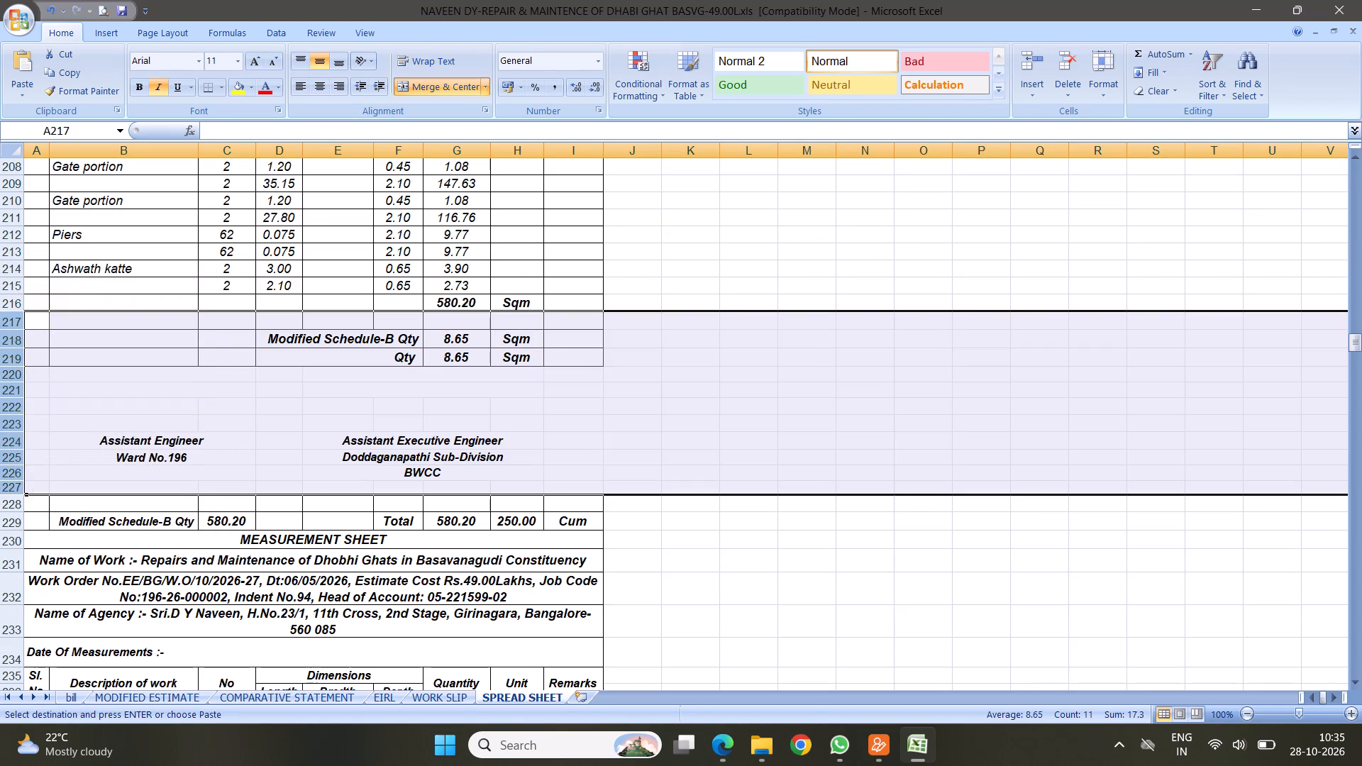
Set the Modified Schedule-B Qty in item 7's inserted summary block to 580.2.
click(452, 344)
text(580.2)
key(Return)
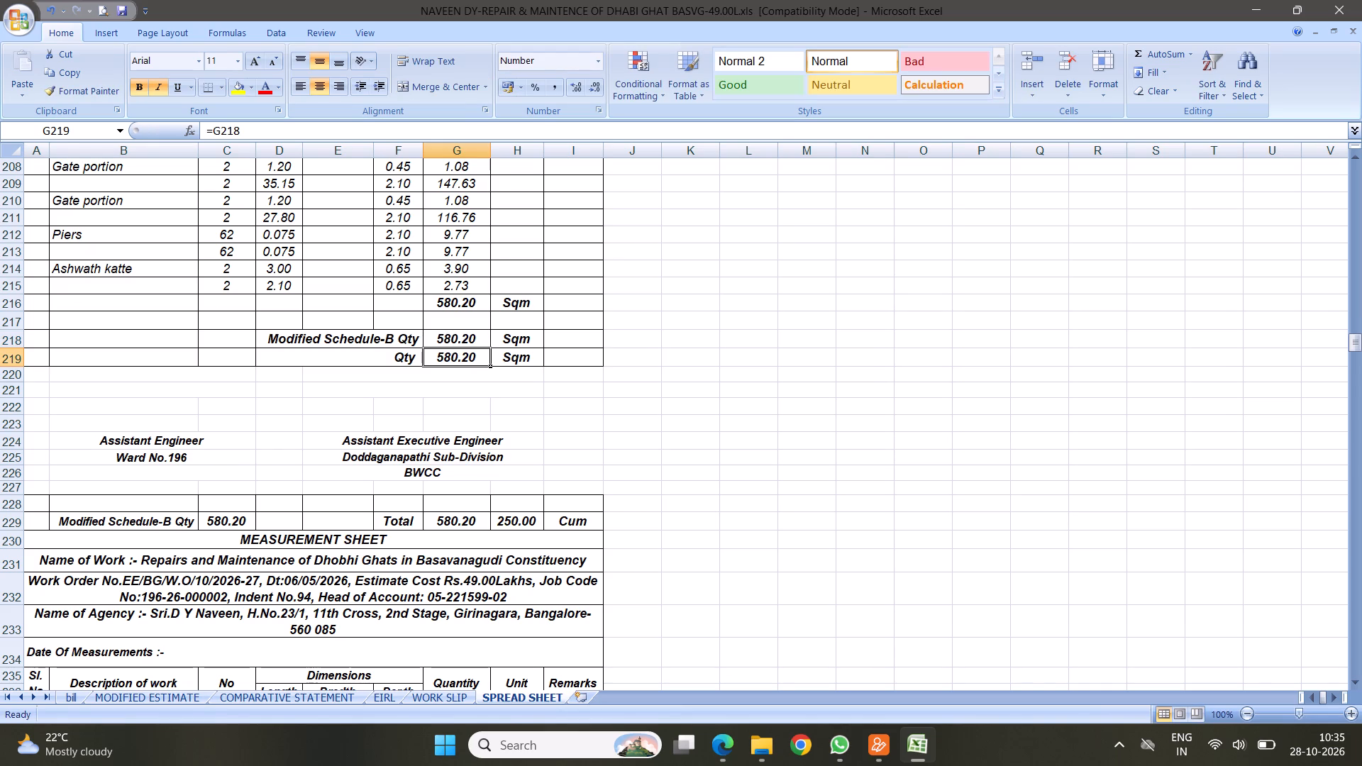
Delete rows 228 and 229, the blank row and the old Modified Schedule-B Qty row below item 7's signature block.
drag(13, 506, 13, 521)
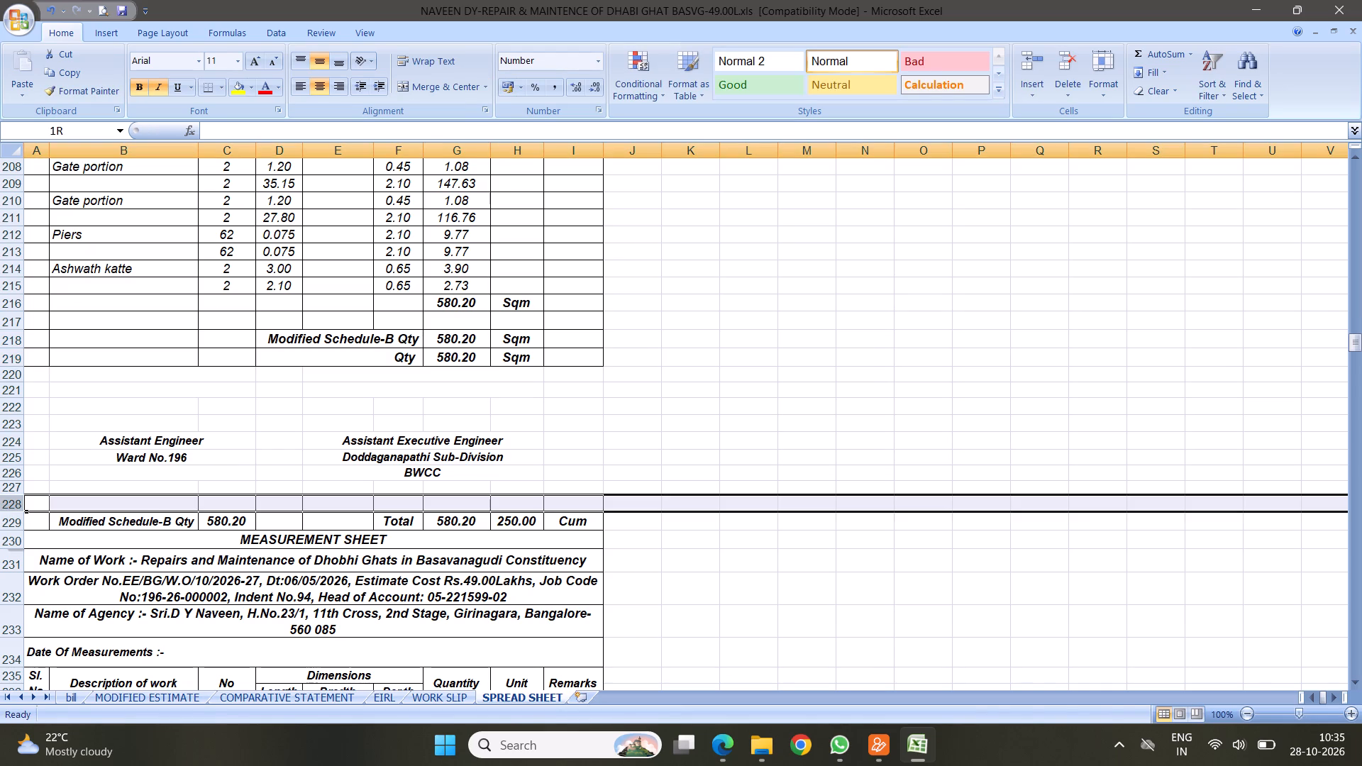
drag(13, 521, 13, 522)
right_click(82, 514)
click(123, 404)
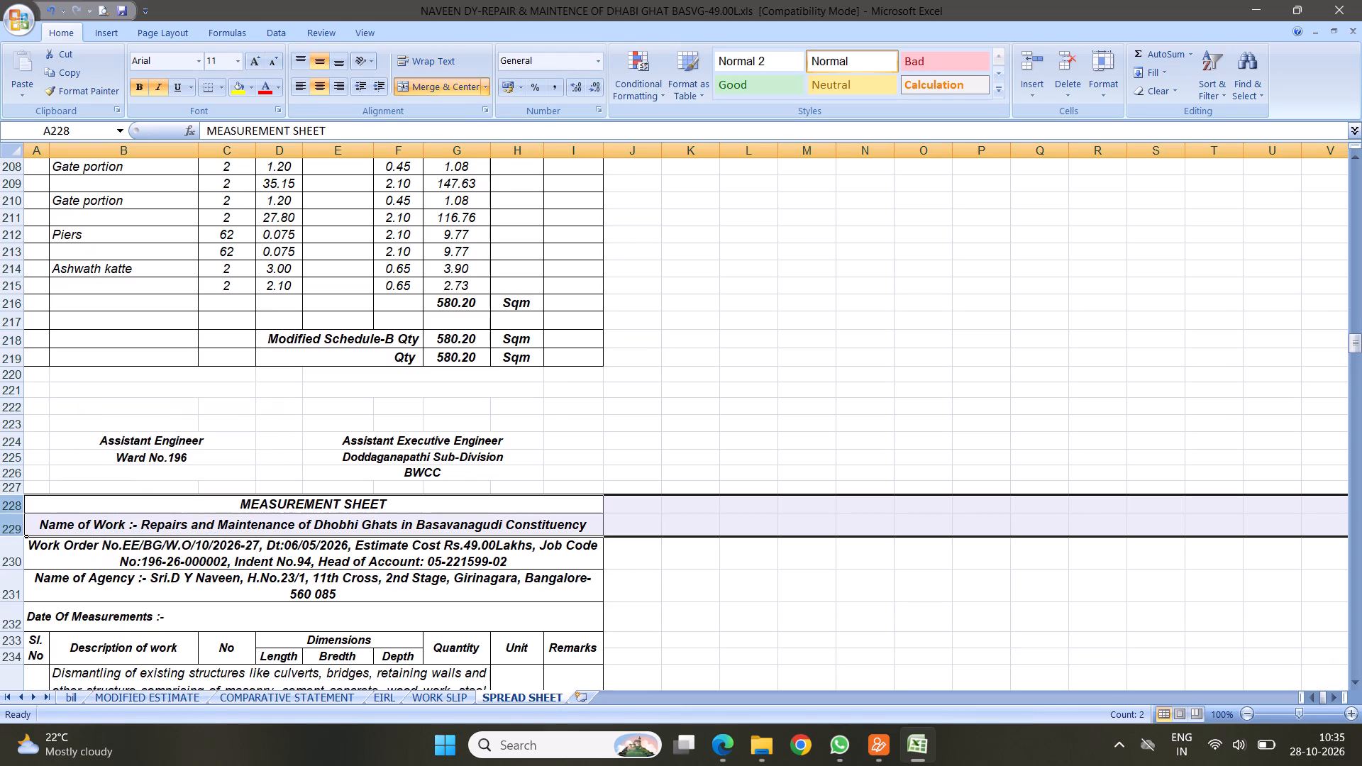
Copy item 7's quantity summary and signature block, rows 217 to 227, and insert the copied rows at row 253 under item 8.
drag(11, 324, 28, 442)
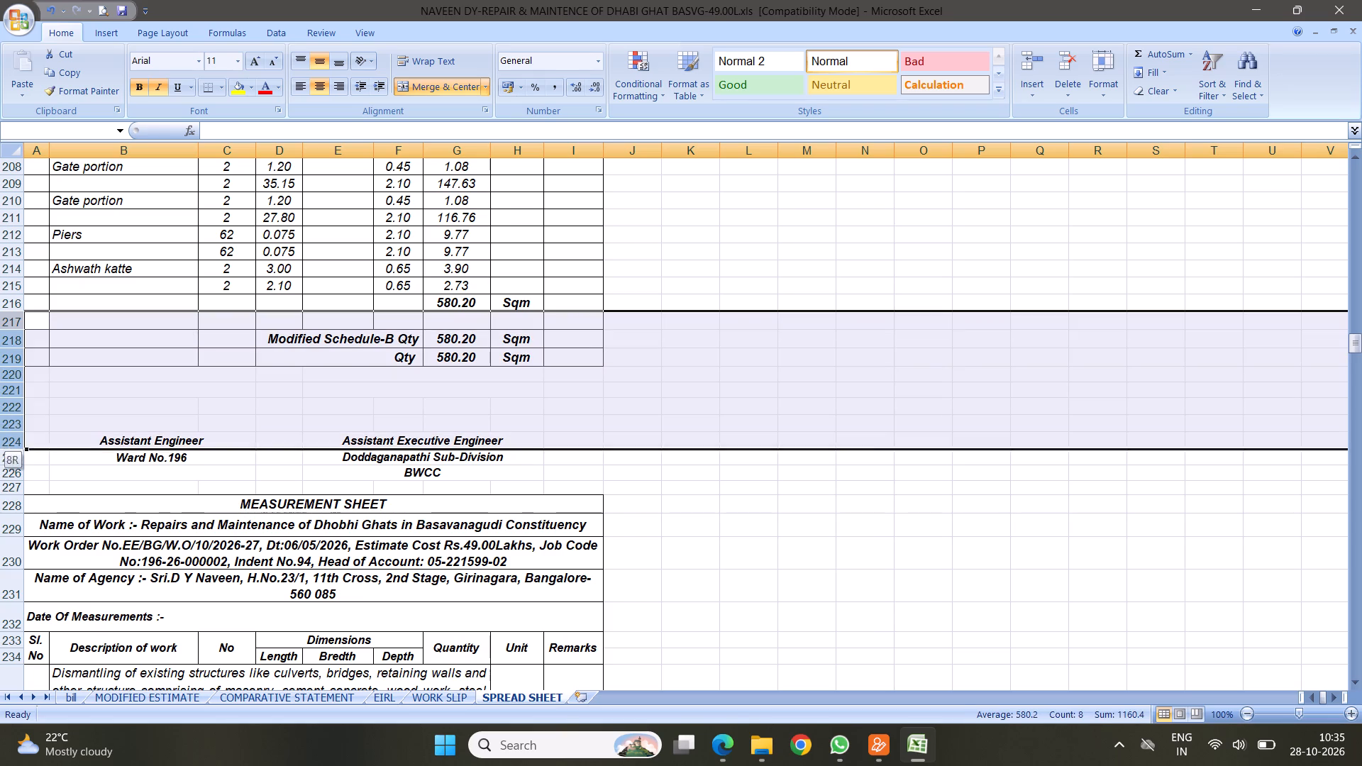
drag(28, 442, 26, 487)
right_click(139, 344)
click(182, 375)
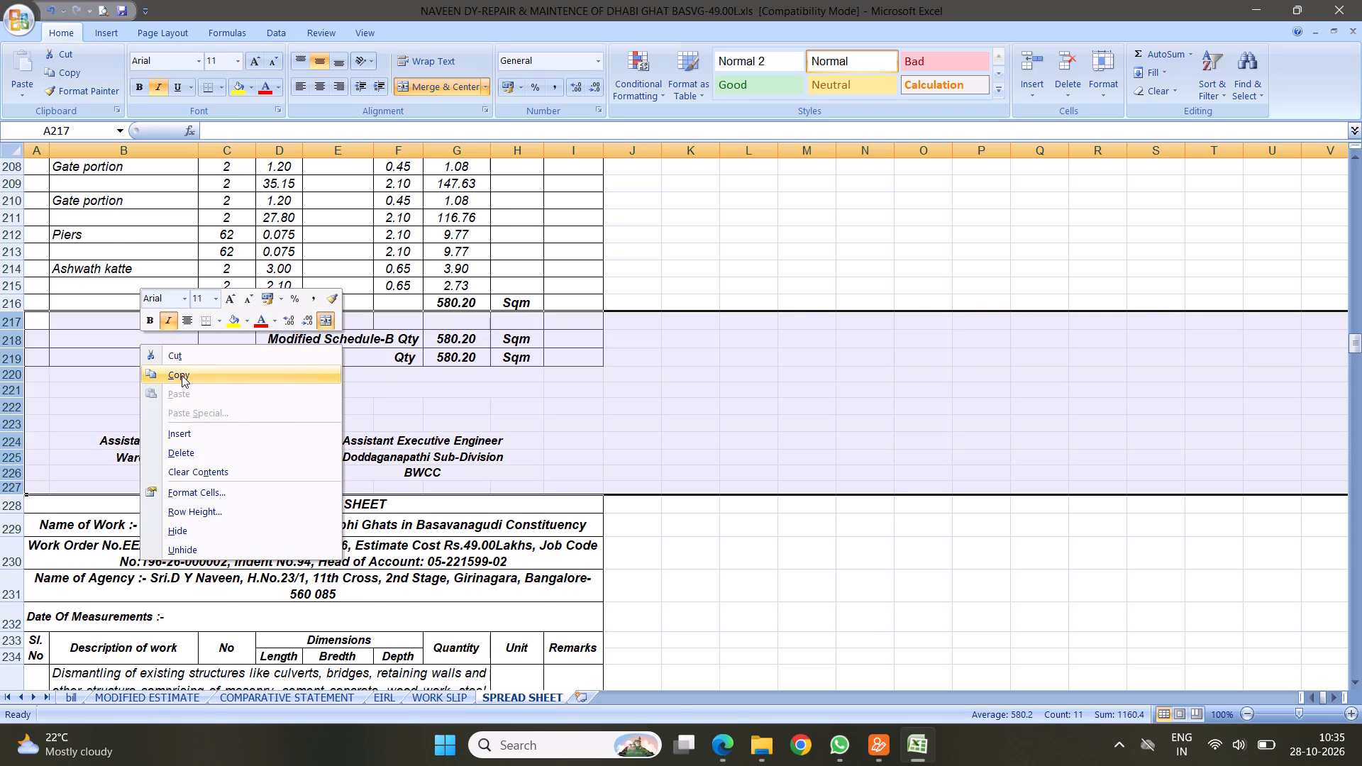
scroll(356, 419, down, 9)
scroll(293, 432, down, 3)
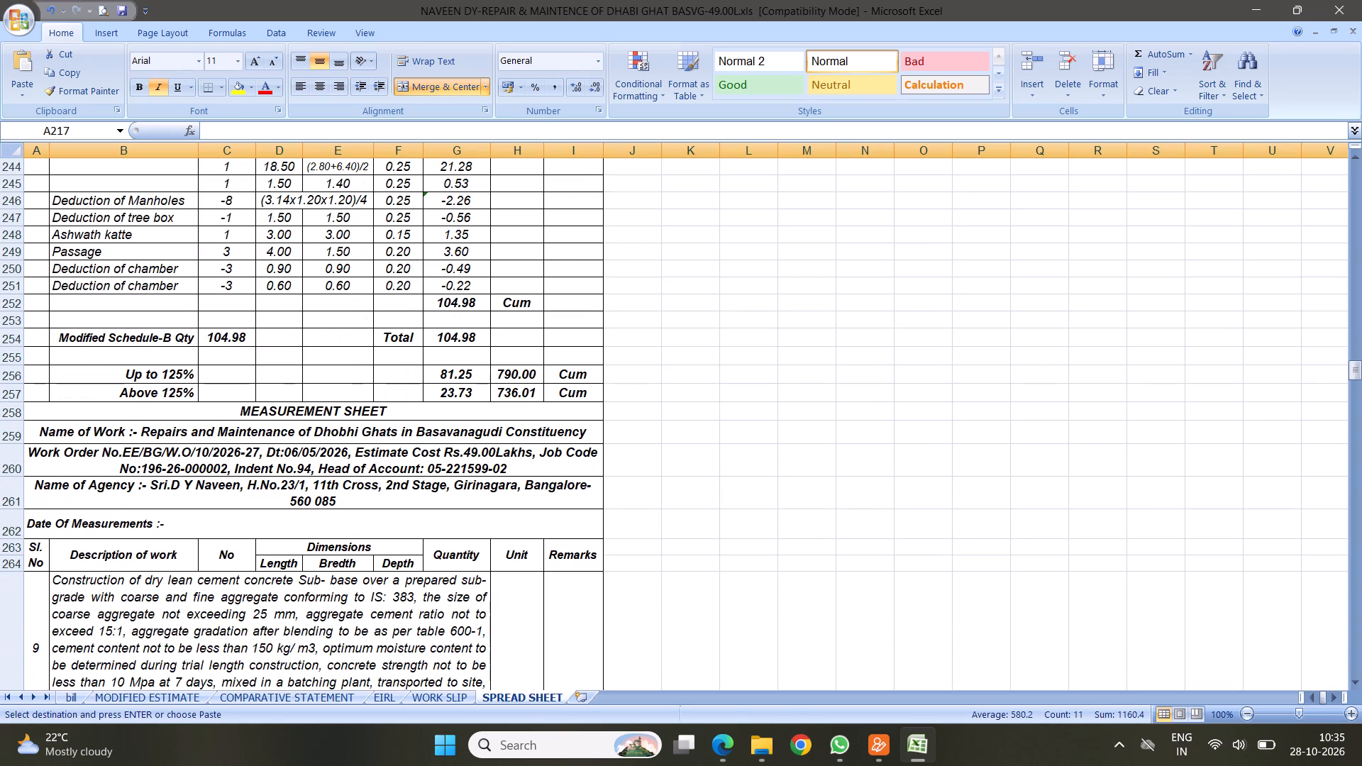
click(16, 321)
right_click(16, 321)
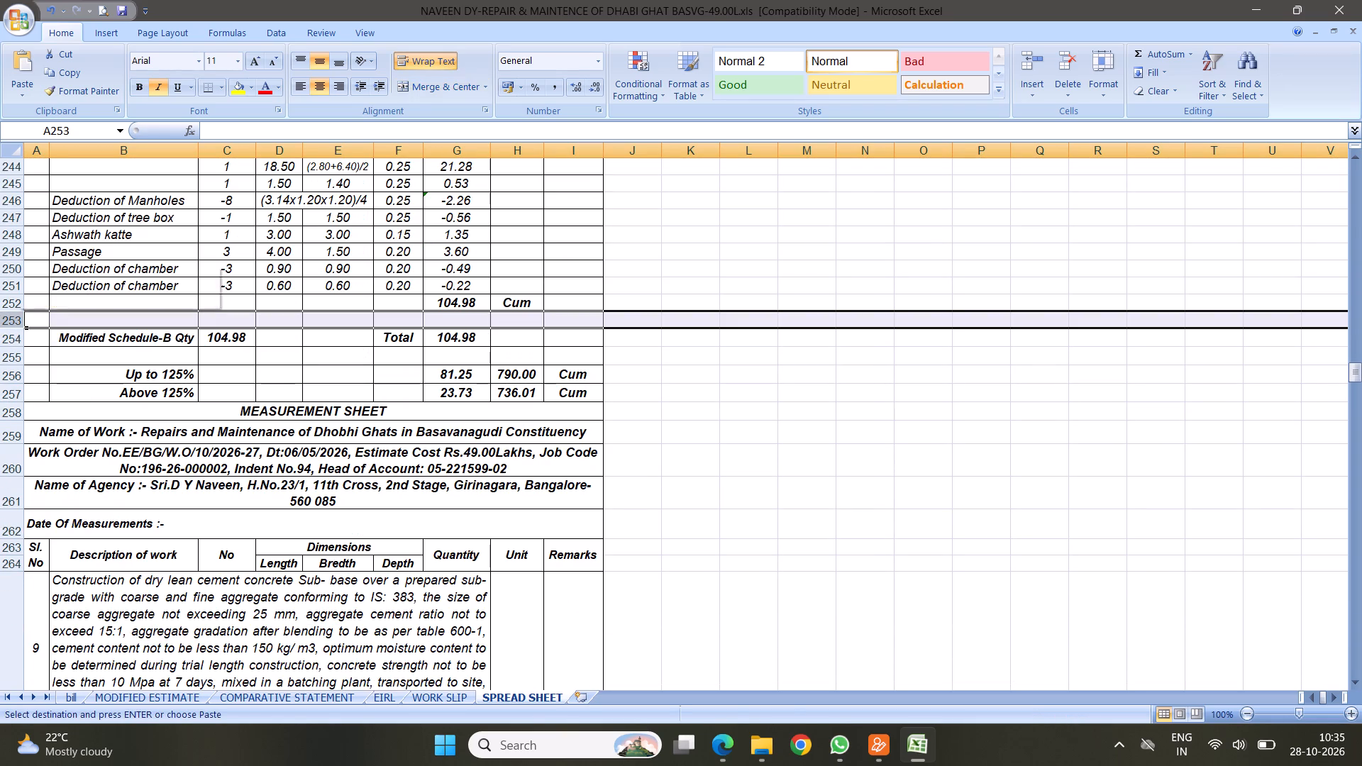
click(116, 411)
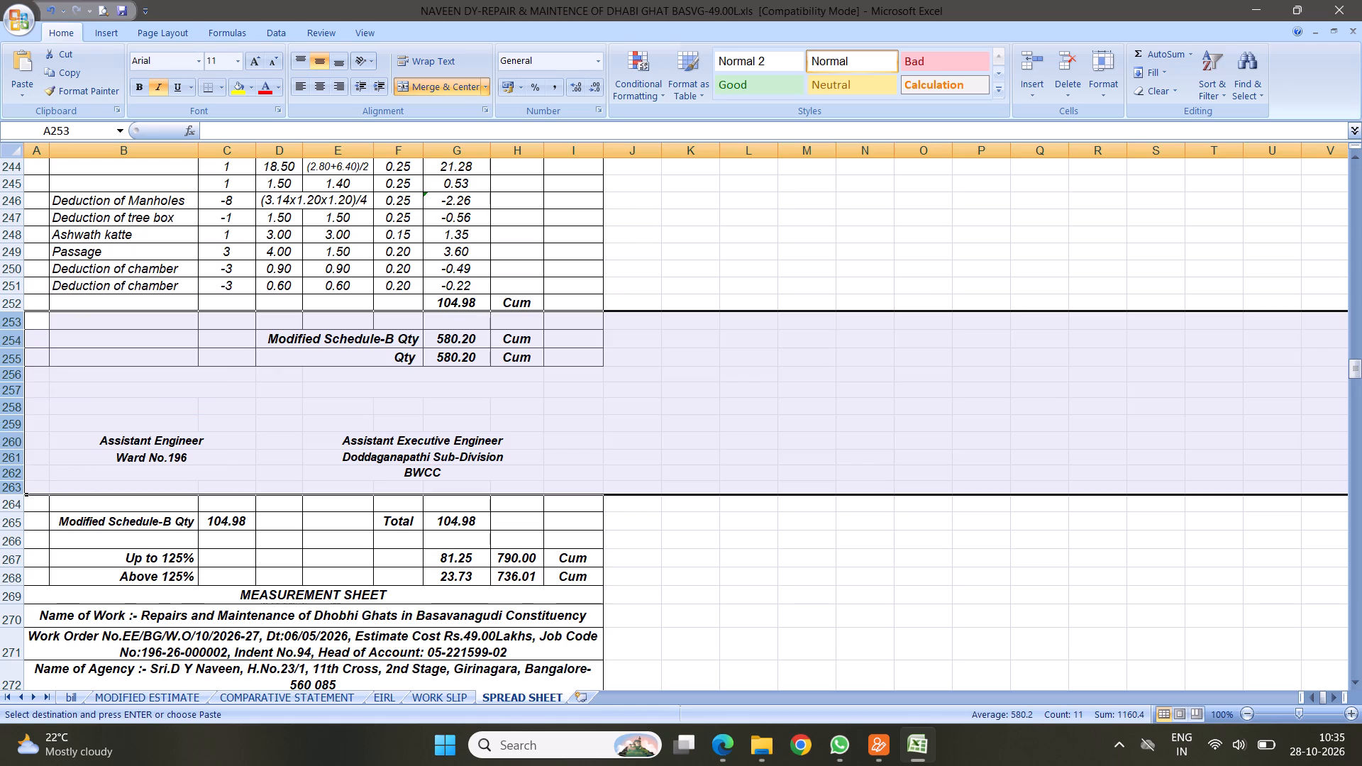
Set the Modified Schedule-B Qty in item 8's inserted summary block to 104.98.
click(457, 339)
text(104.98)
key(Return)
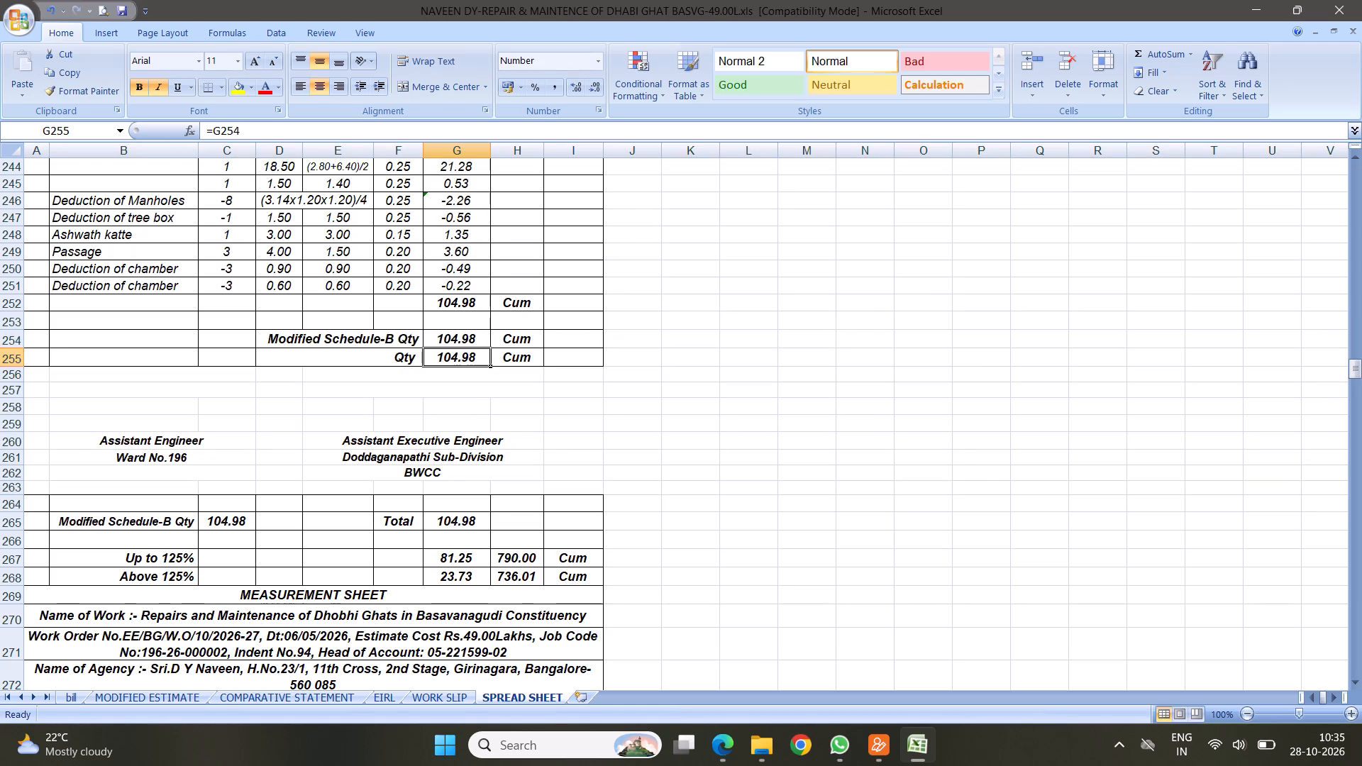
Delete rows 264 to 268, the old Modified Schedule-B Qty and 125% split rows with their blank rows, below item 8's signature block.
drag(15, 506, 6, 595)
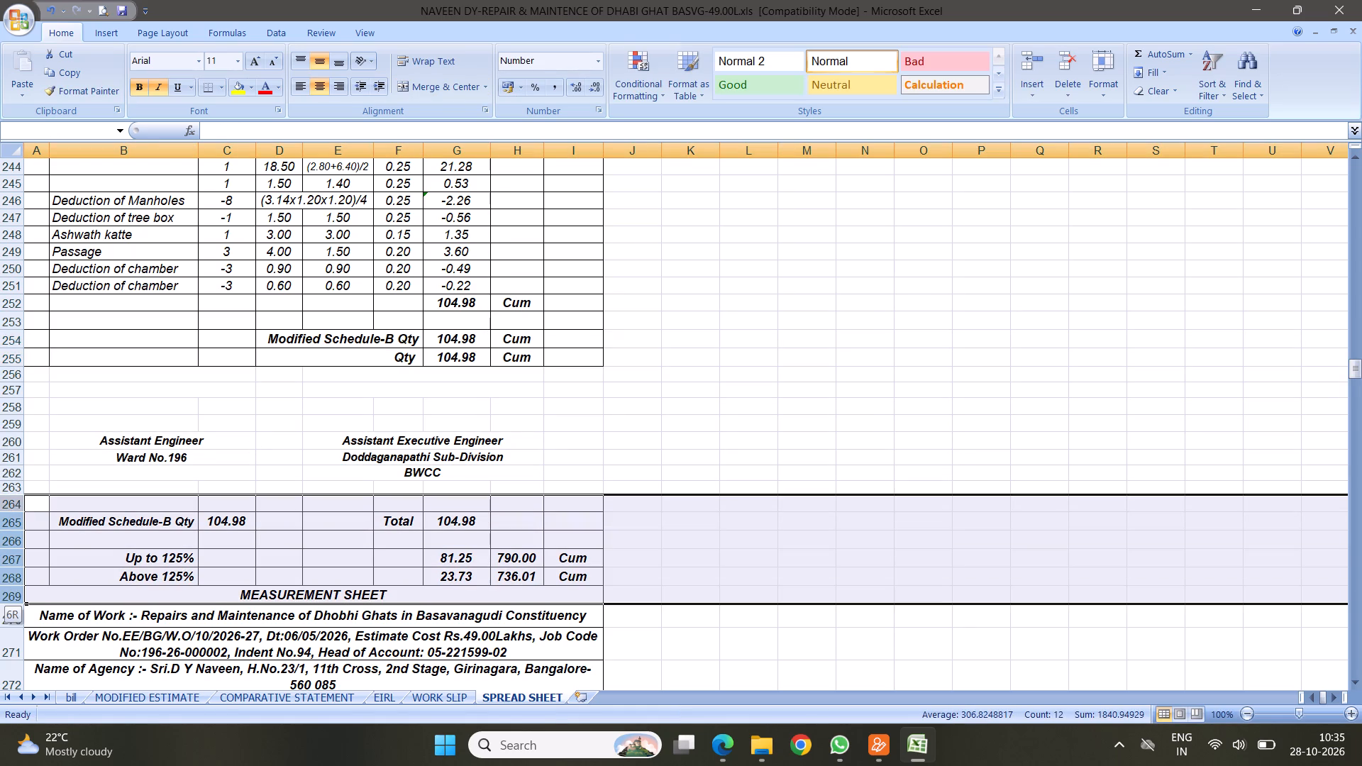
drag(6, 595, 23, 571)
right_click(87, 553)
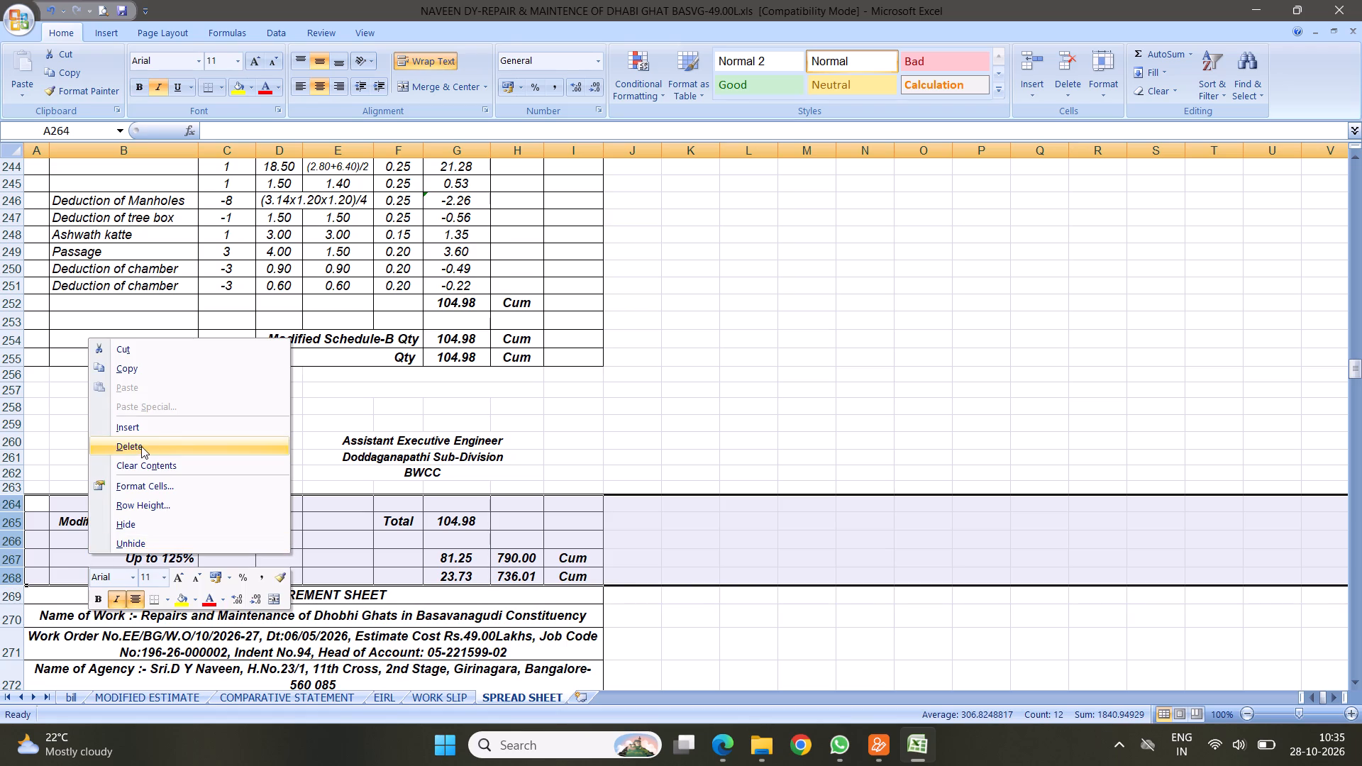
click(138, 446)
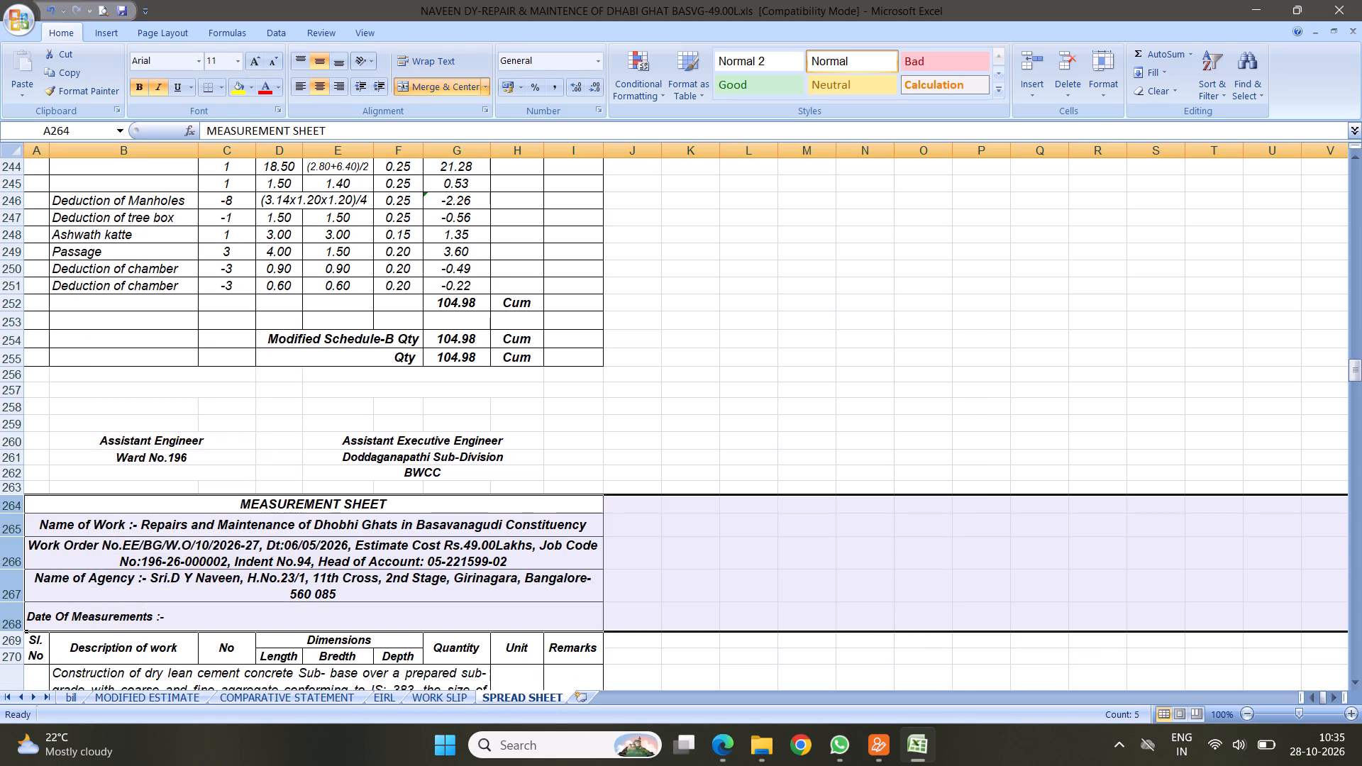
Copy item 8's quantity summary and signature block, rows 253 to 263, and insert the copied rows at row 288 under item 9.
drag(15, 323, 17, 488)
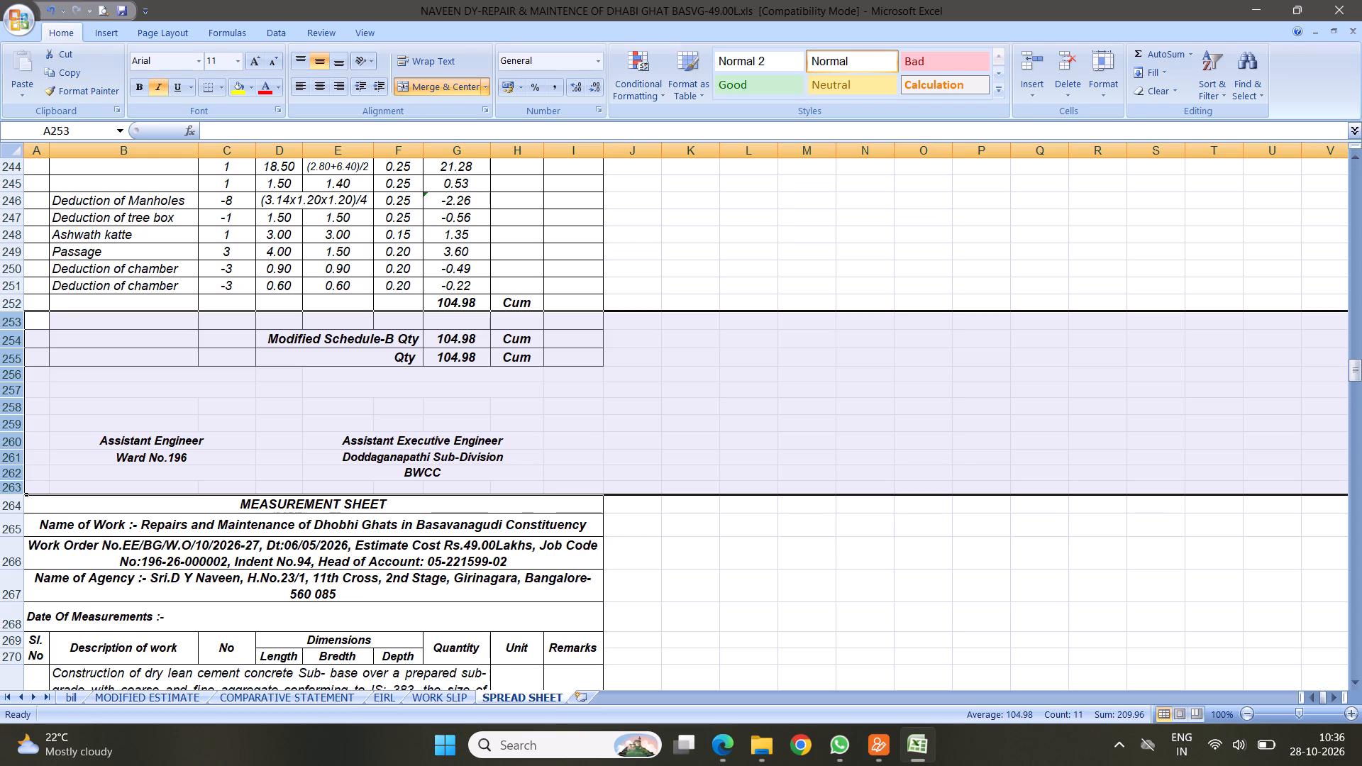
right_click(161, 360)
click(200, 392)
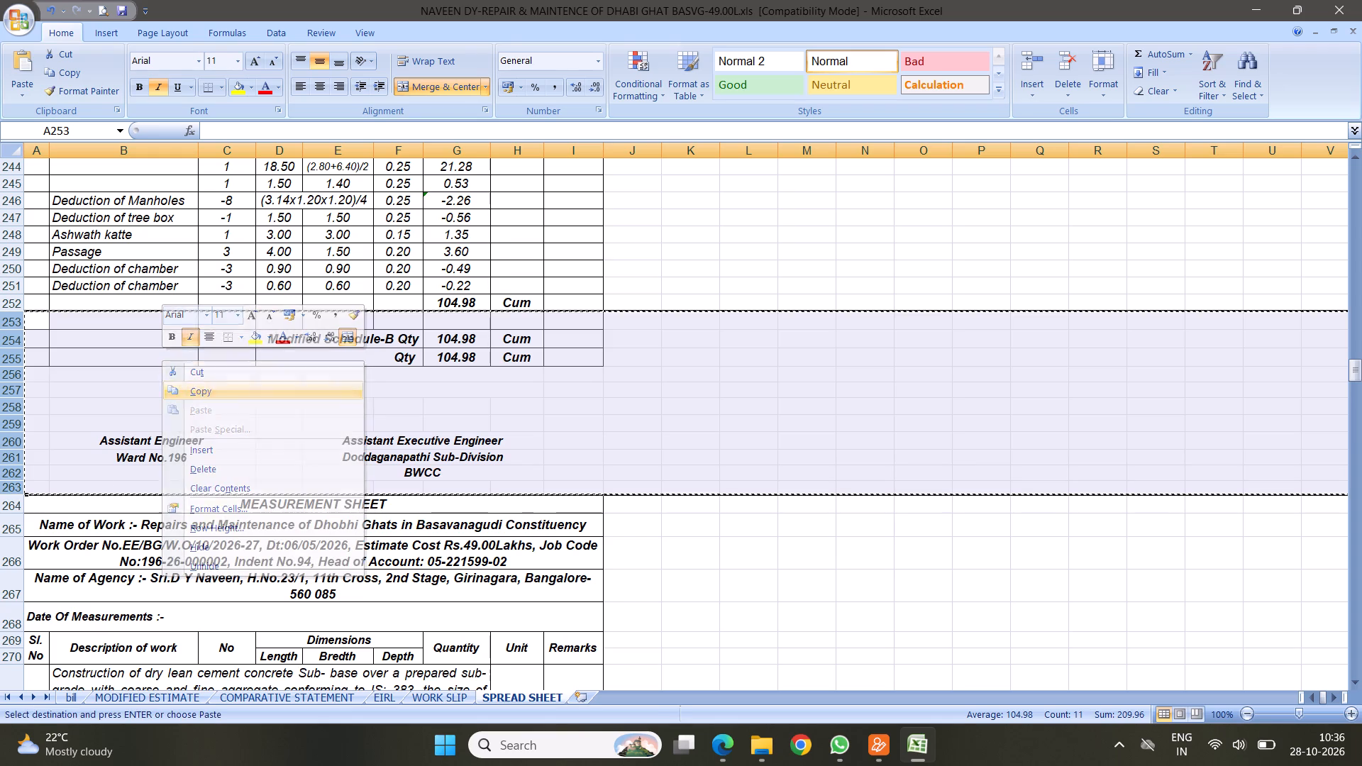
scroll(417, 431, down, 1)
scroll(289, 401, down, 10)
scroll(336, 353, down, 2)
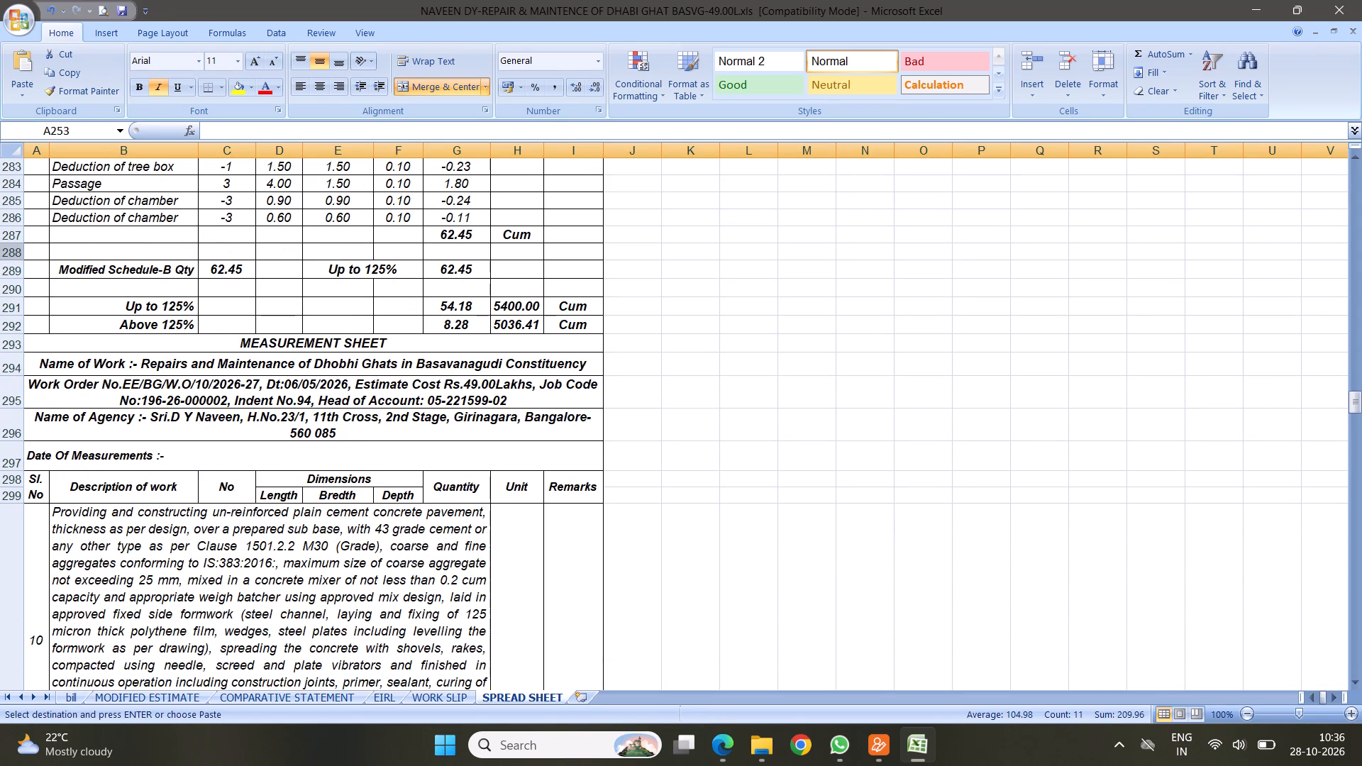
click(16, 252)
right_click(16, 252)
click(101, 340)
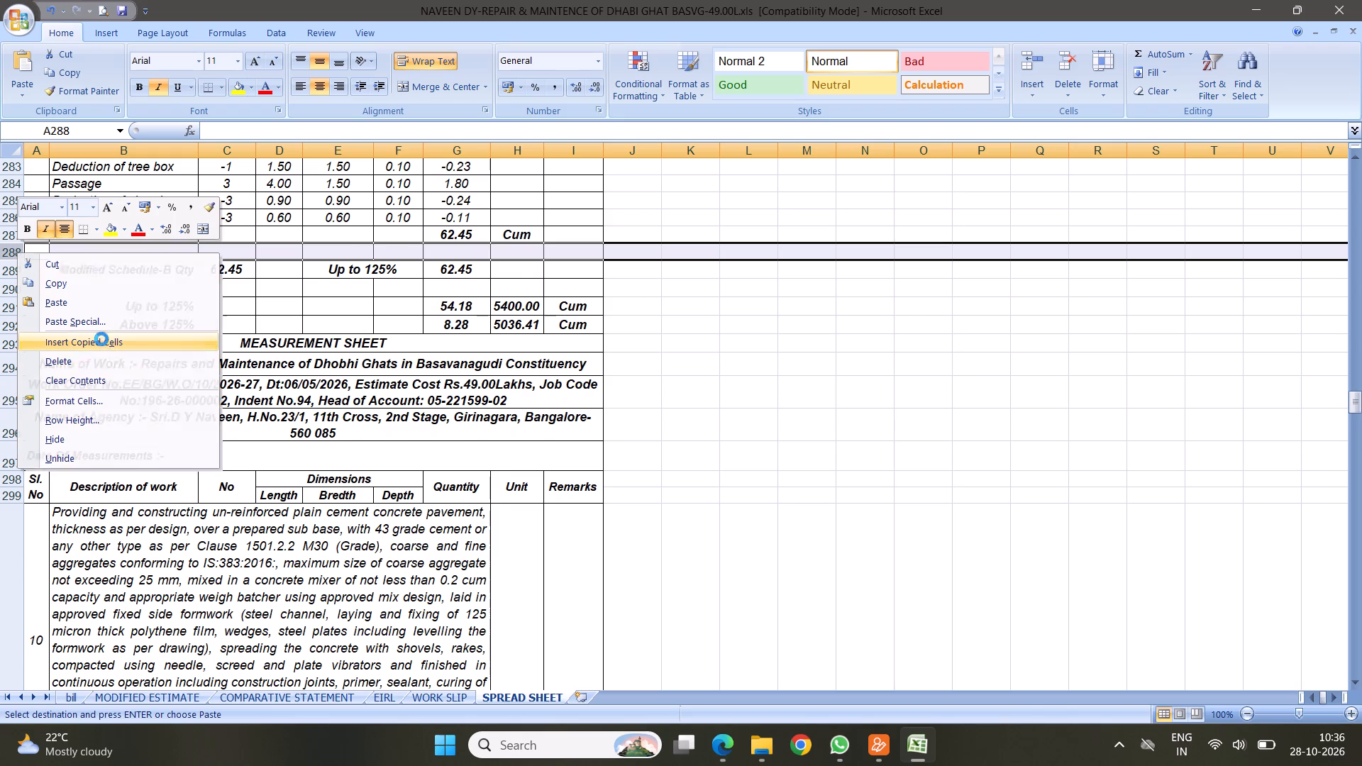
Set the Modified Schedule-B Qty in item 9's inserted summary block to 62.45.
click(463, 272)
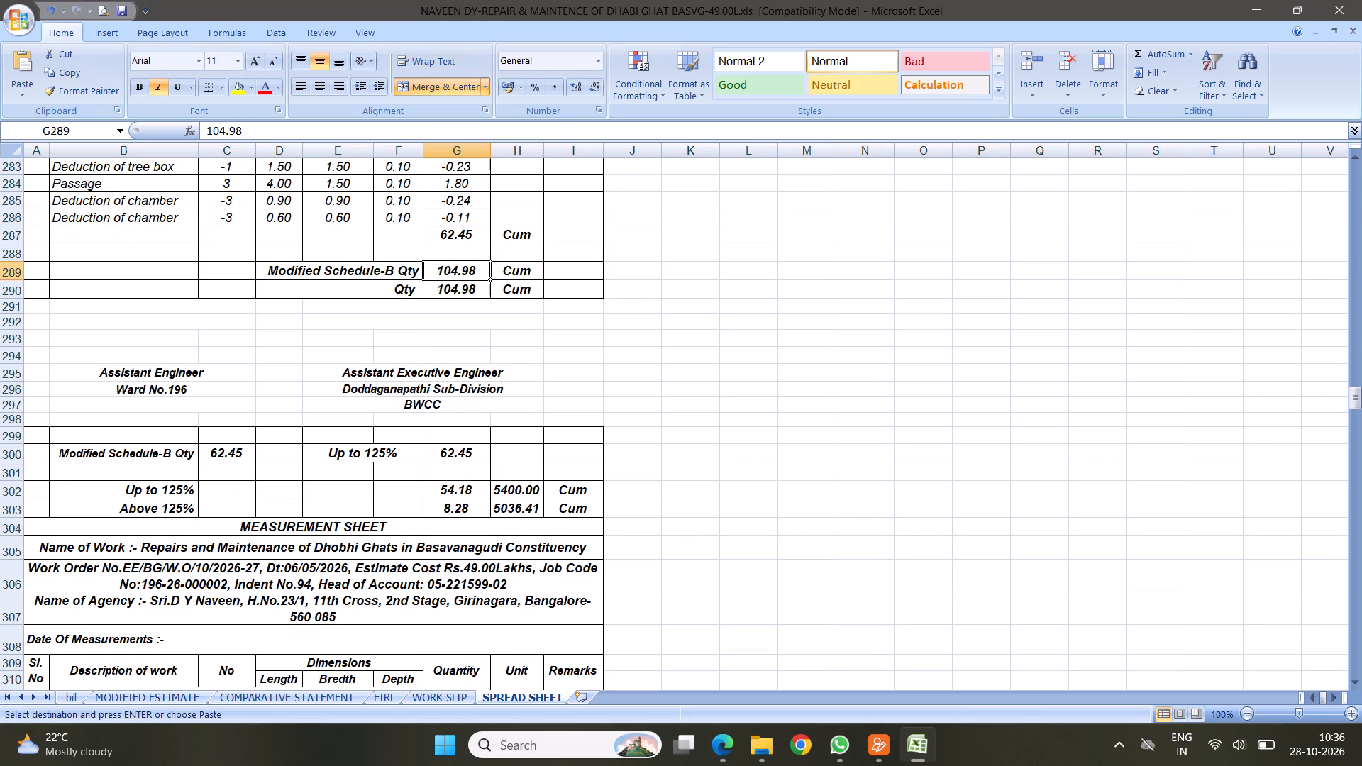
text(62.45)
key(Return)
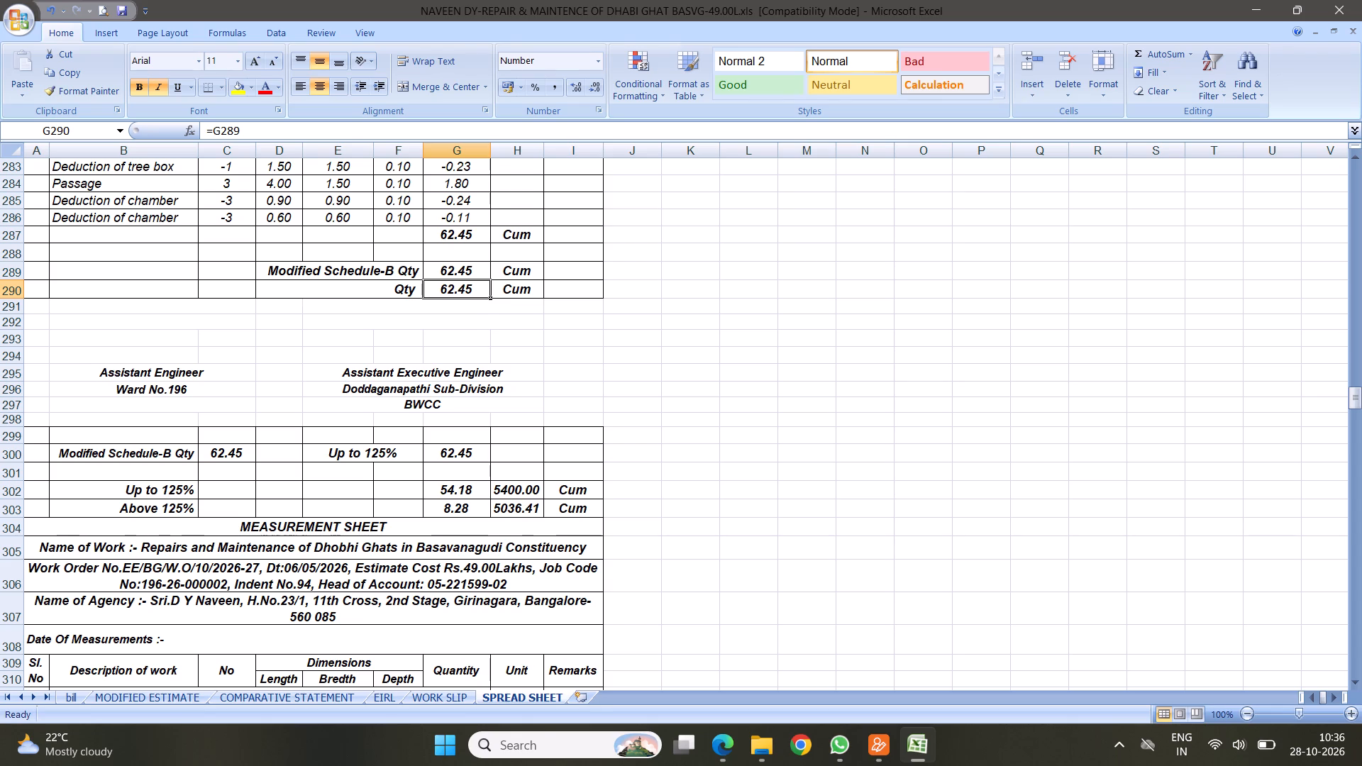
Delete rows 299 to 303, the old Modified Schedule-B Qty and 125% split rows with their blank rows, below item 9's signature block.
drag(16, 435, 27, 502)
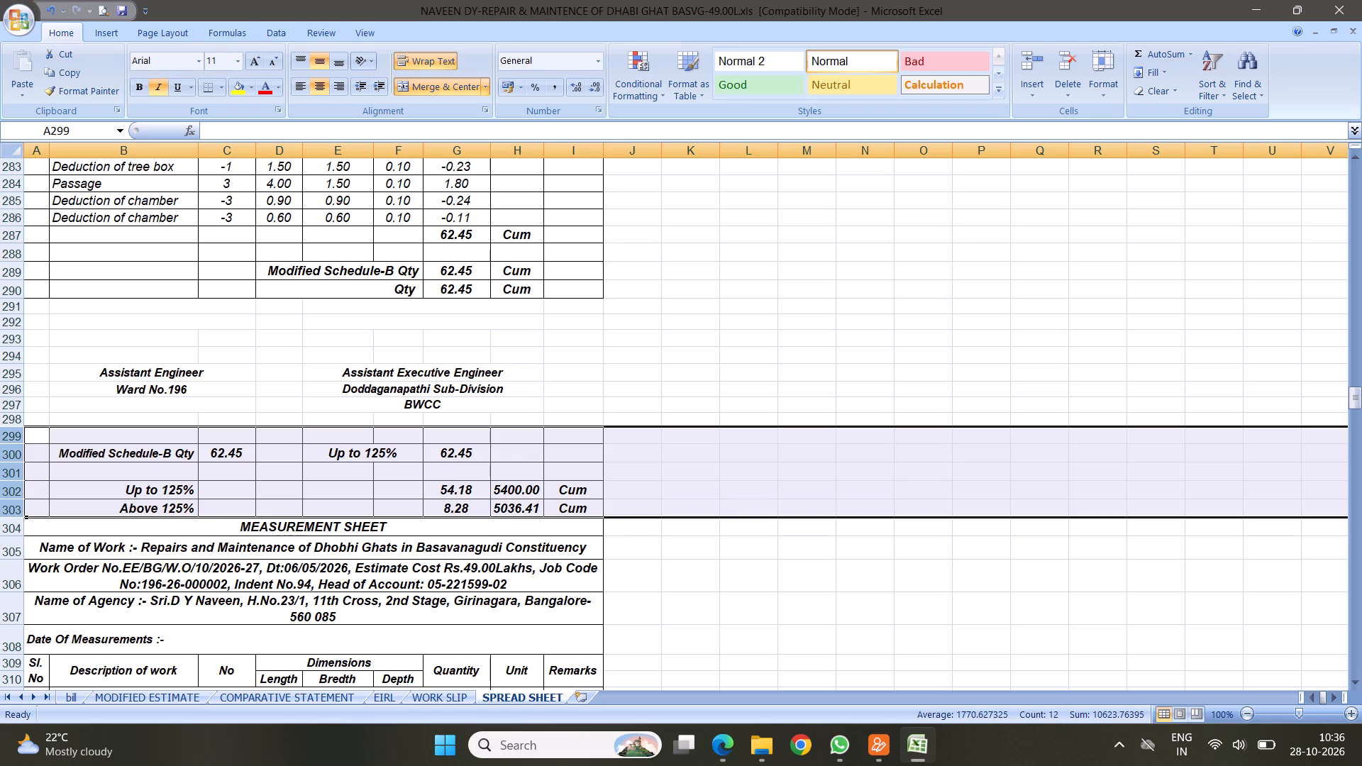
right_click(210, 468)
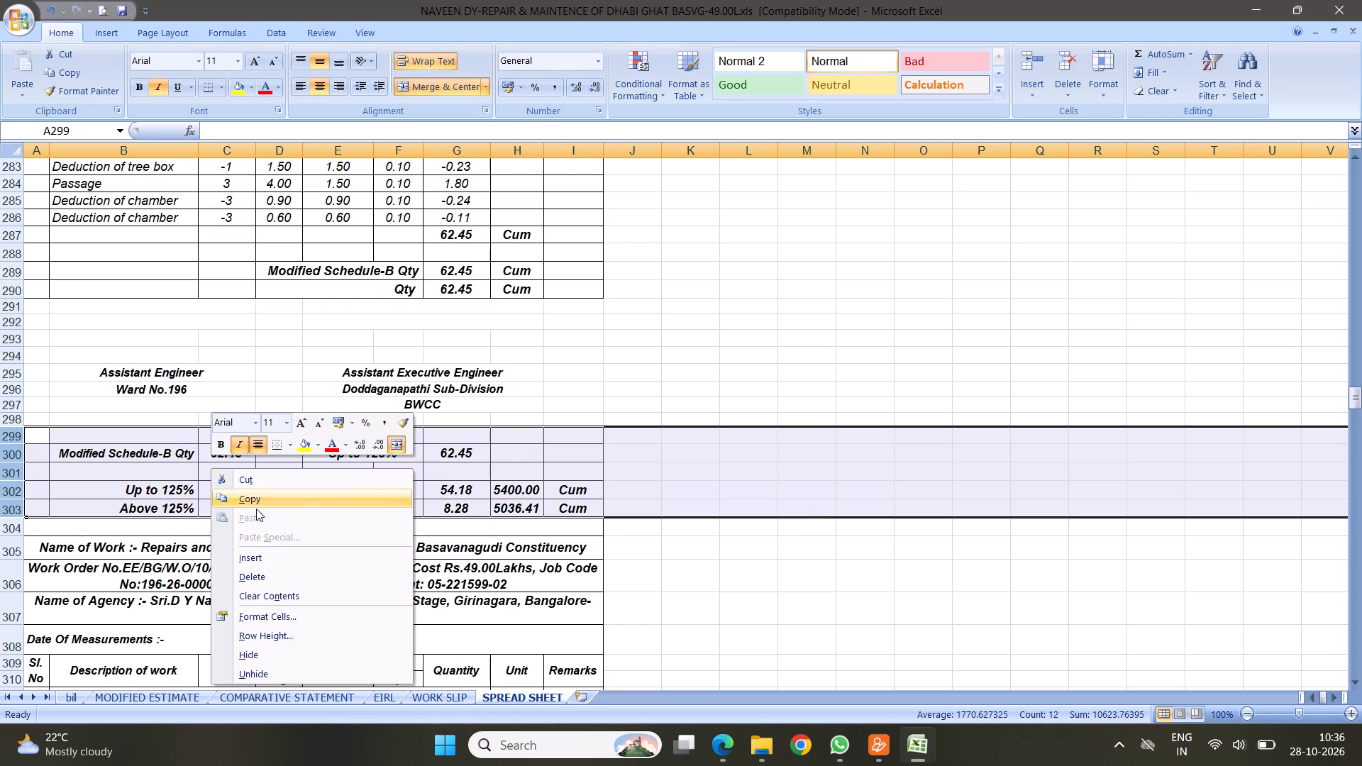
click(259, 574)
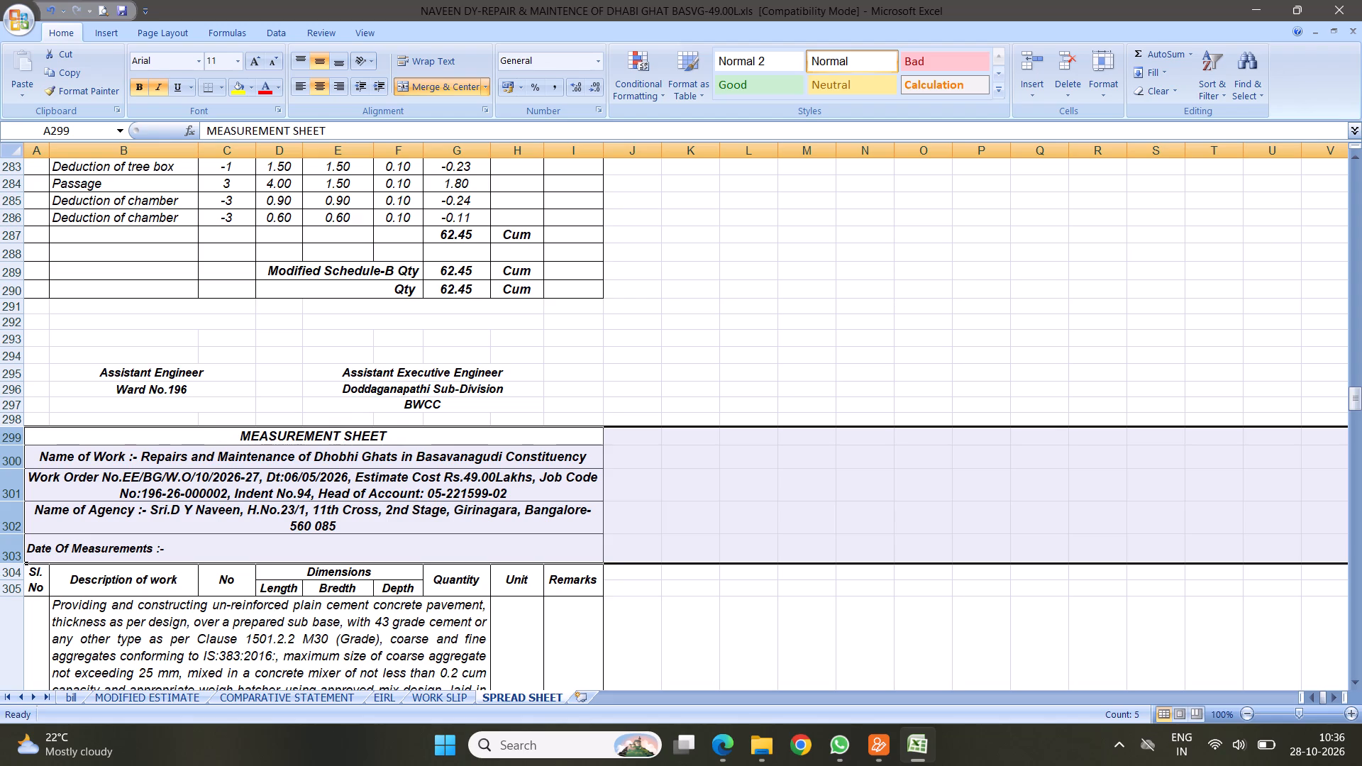
Copy item 9's quantity summary and signature block, rows 288 to 298, and insert the copied rows at row 323 under item 10.
drag(18, 256, 17, 406)
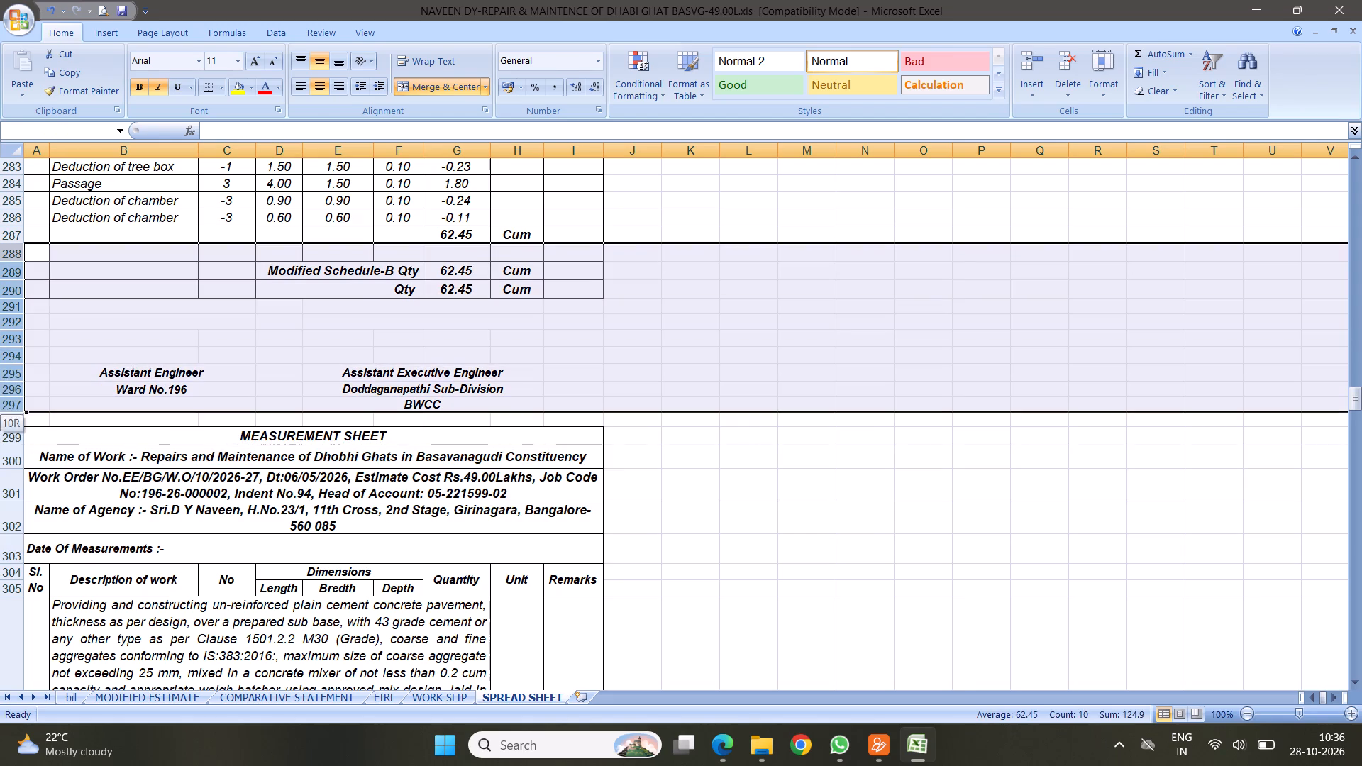
drag(17, 406, 16, 414)
right_click(128, 313)
click(170, 348)
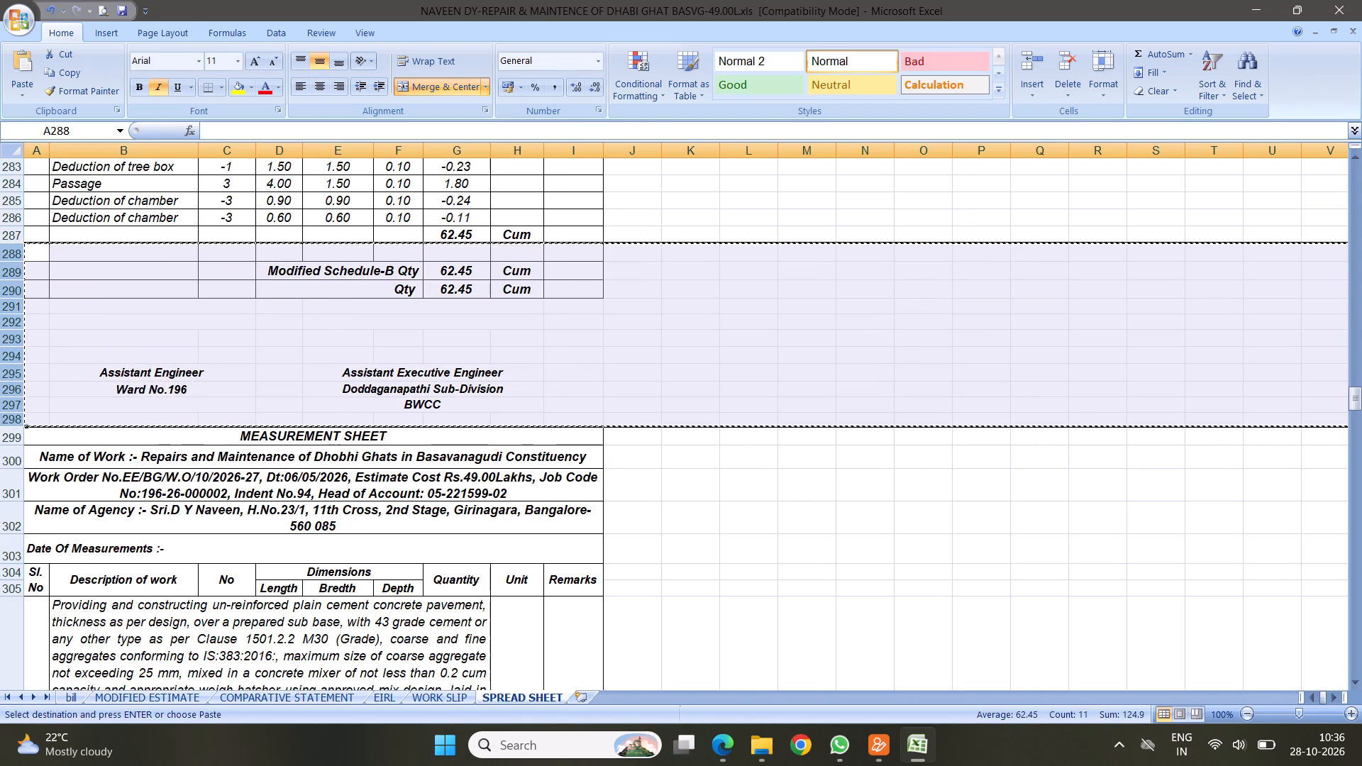
scroll(382, 404, down, 8)
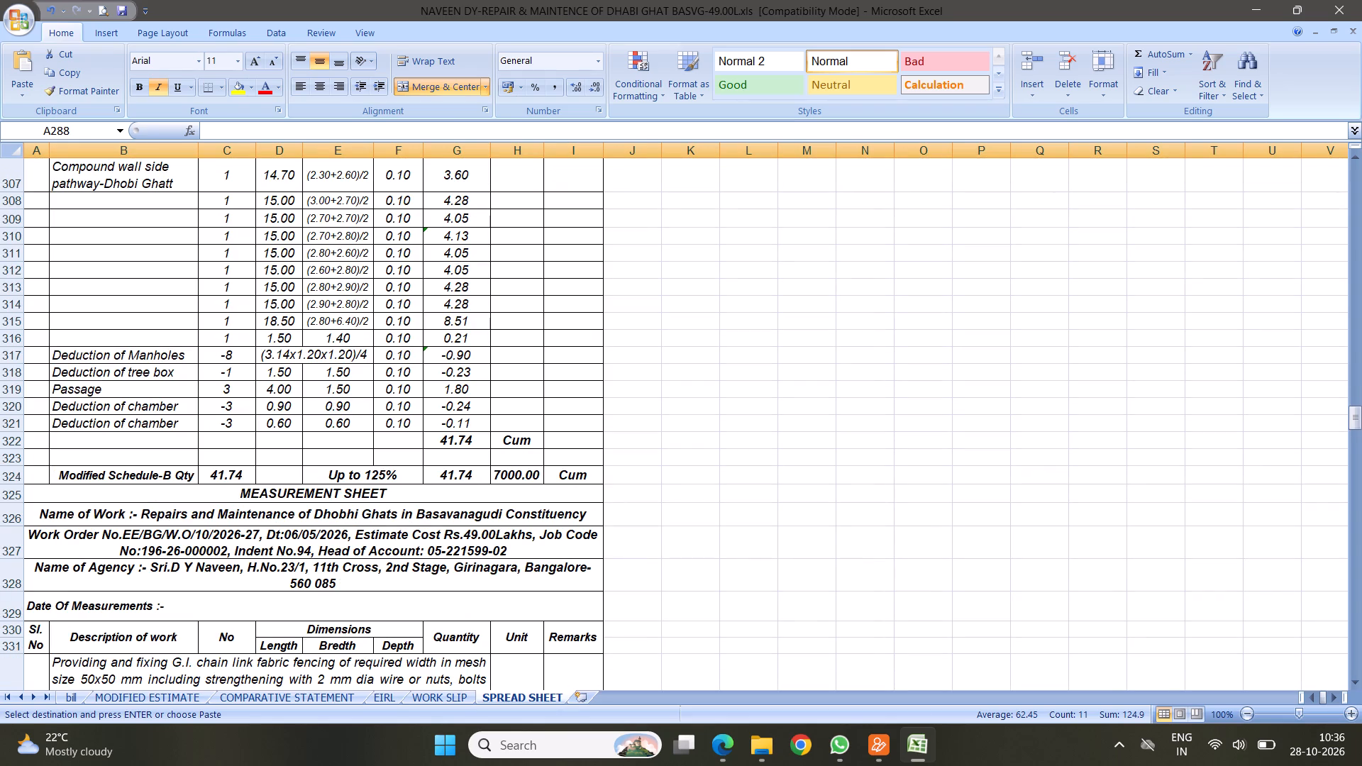
click(16, 457)
right_click(16, 457)
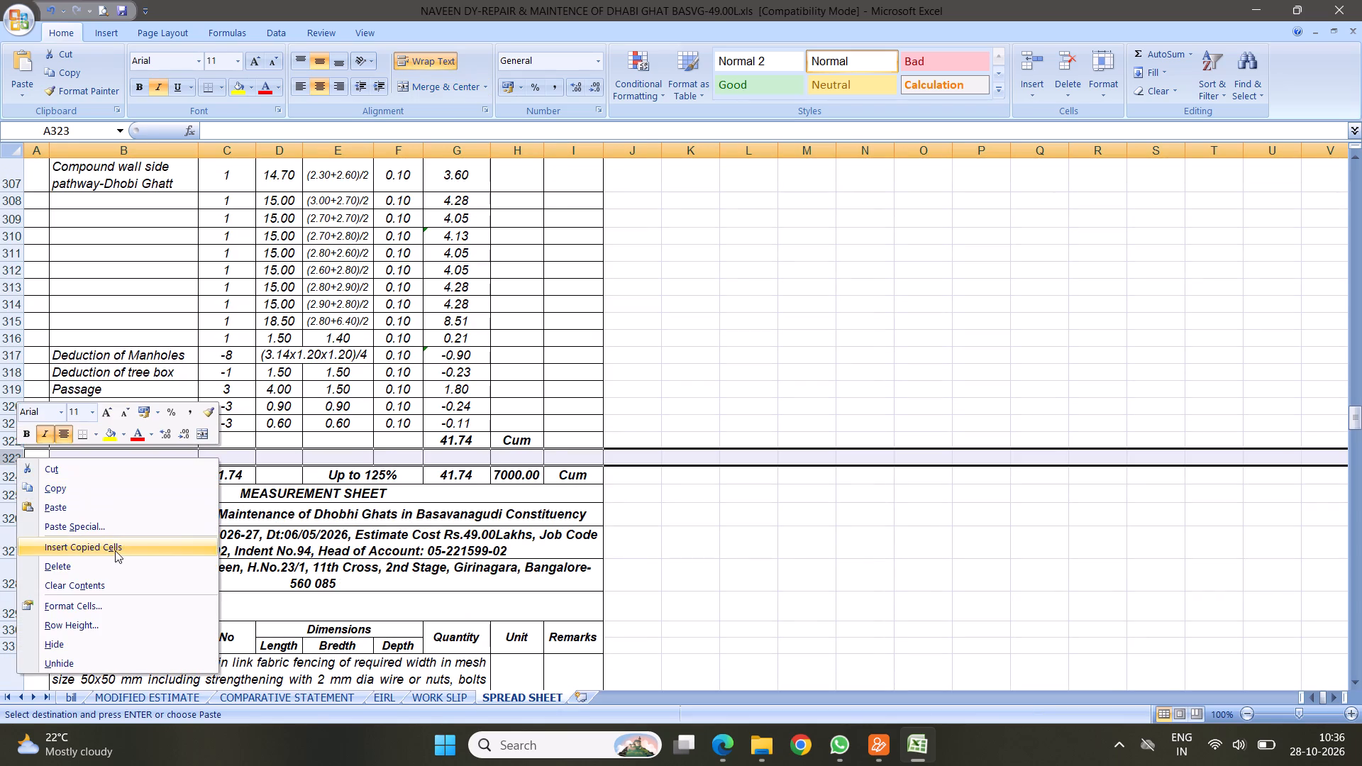
click(115, 550)
Set the Modified Schedule-B Qty in item 10's inserted summary block to 41.74.
click(458, 480)
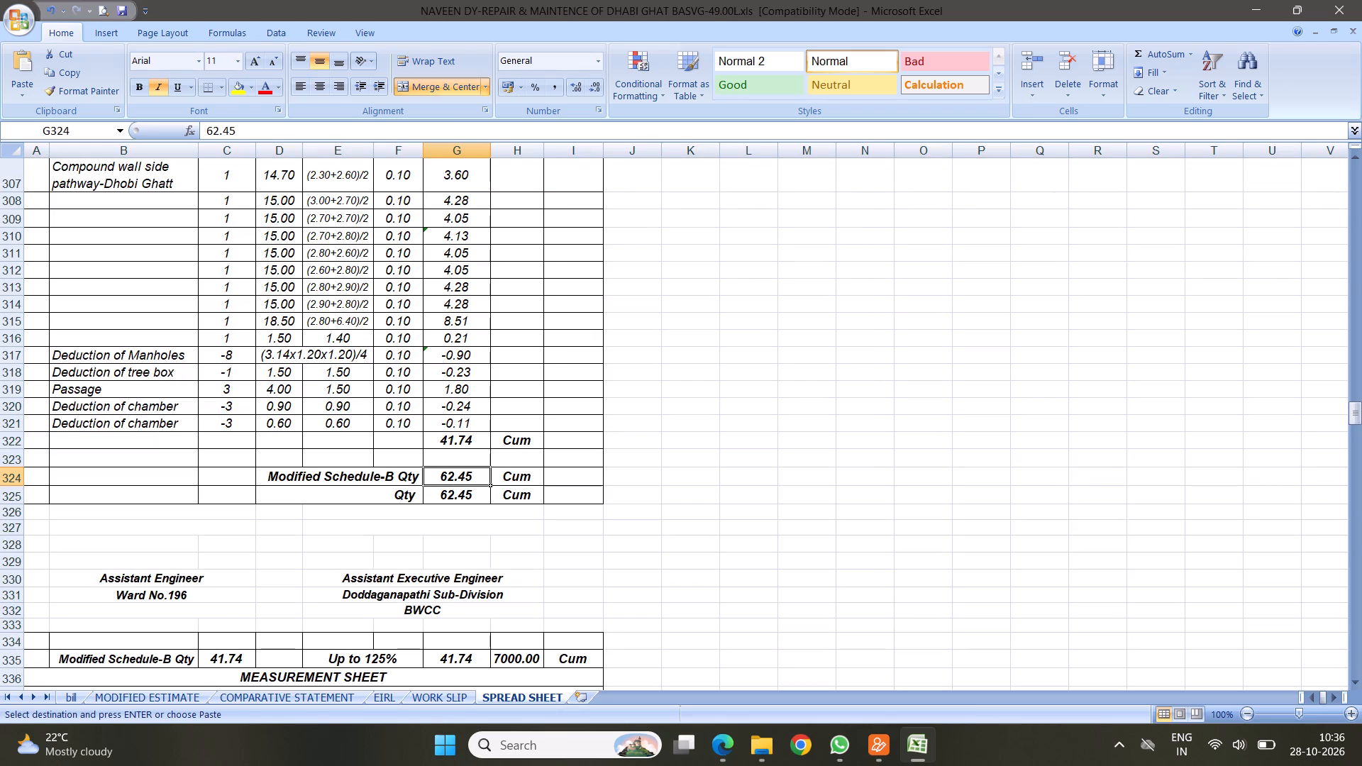
text(41.74)
key(Return)
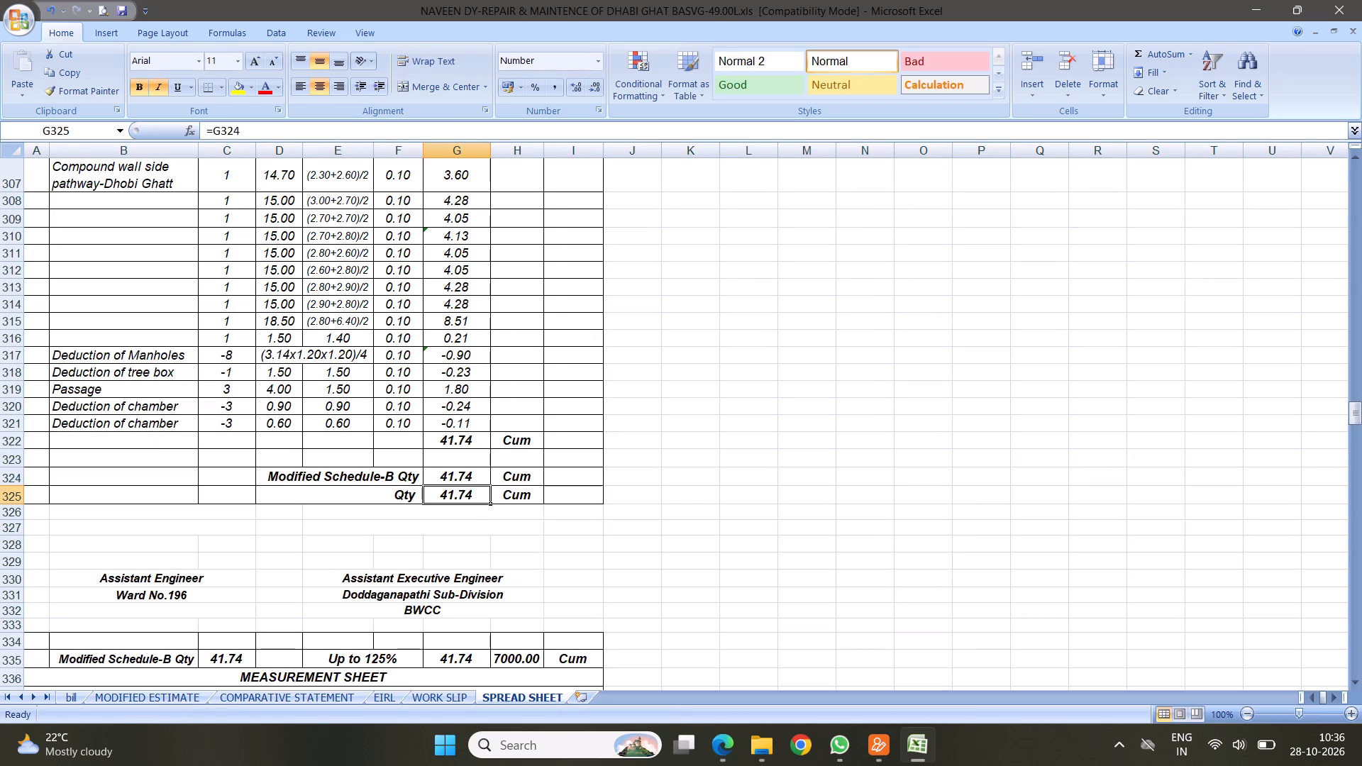
Delete rows 334 and 335, the blank row and the old Modified Schedule-B Qty row below item 10's signature block.
scroll(450, 463, down, 1)
scroll(457, 380, down, 3)
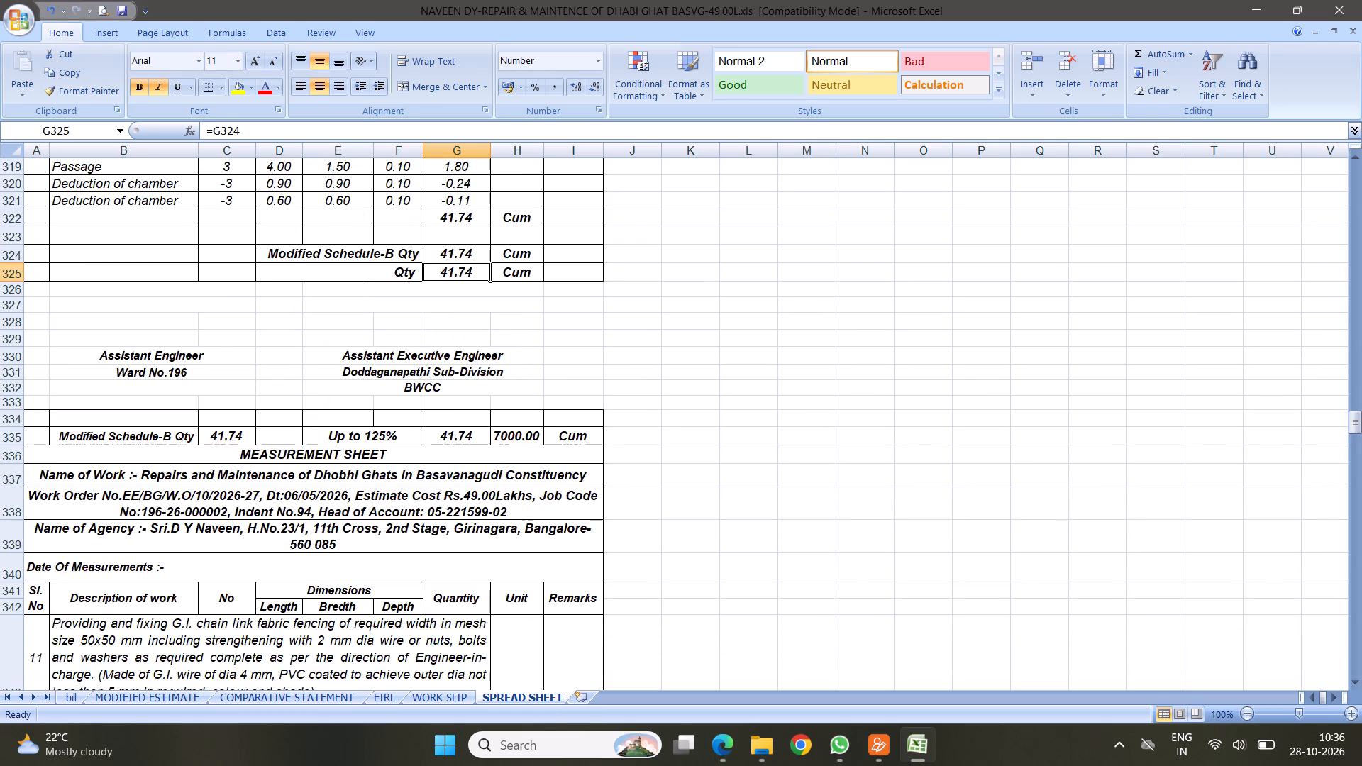
drag(21, 418, 21, 440)
right_click(75, 435)
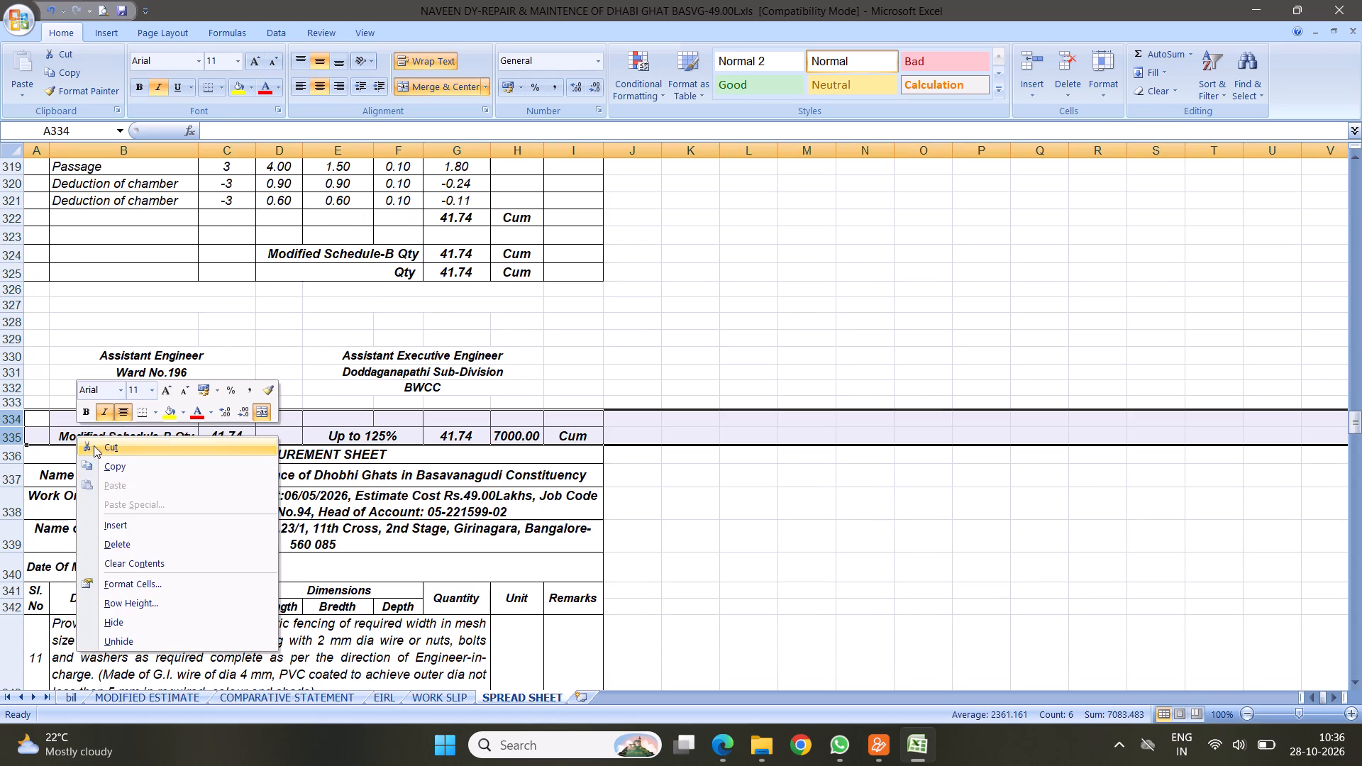
click(112, 541)
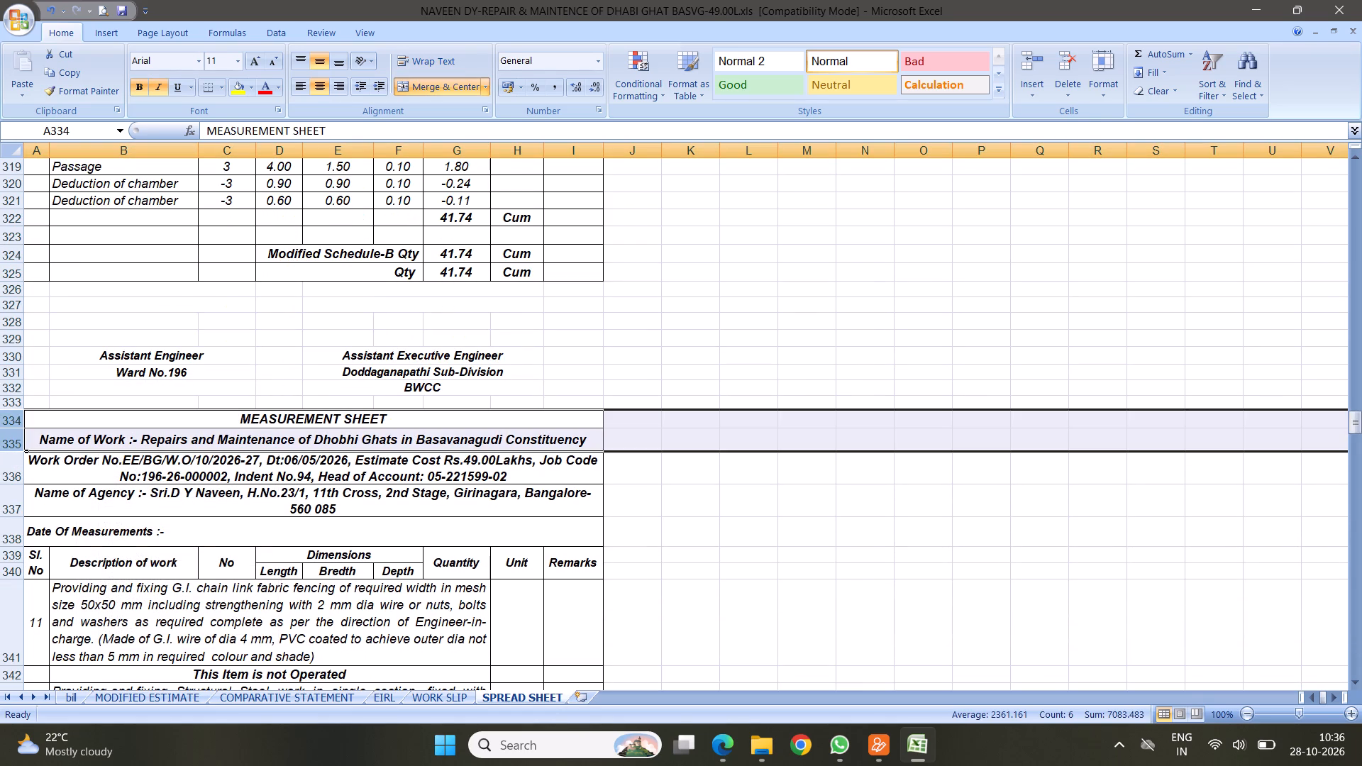
Copy item 10's quantity summary and signature block, rows 323 to 333, and insert the copied rows at row 356, below the compound wall coping measurements.
drag(9, 235, 13, 396)
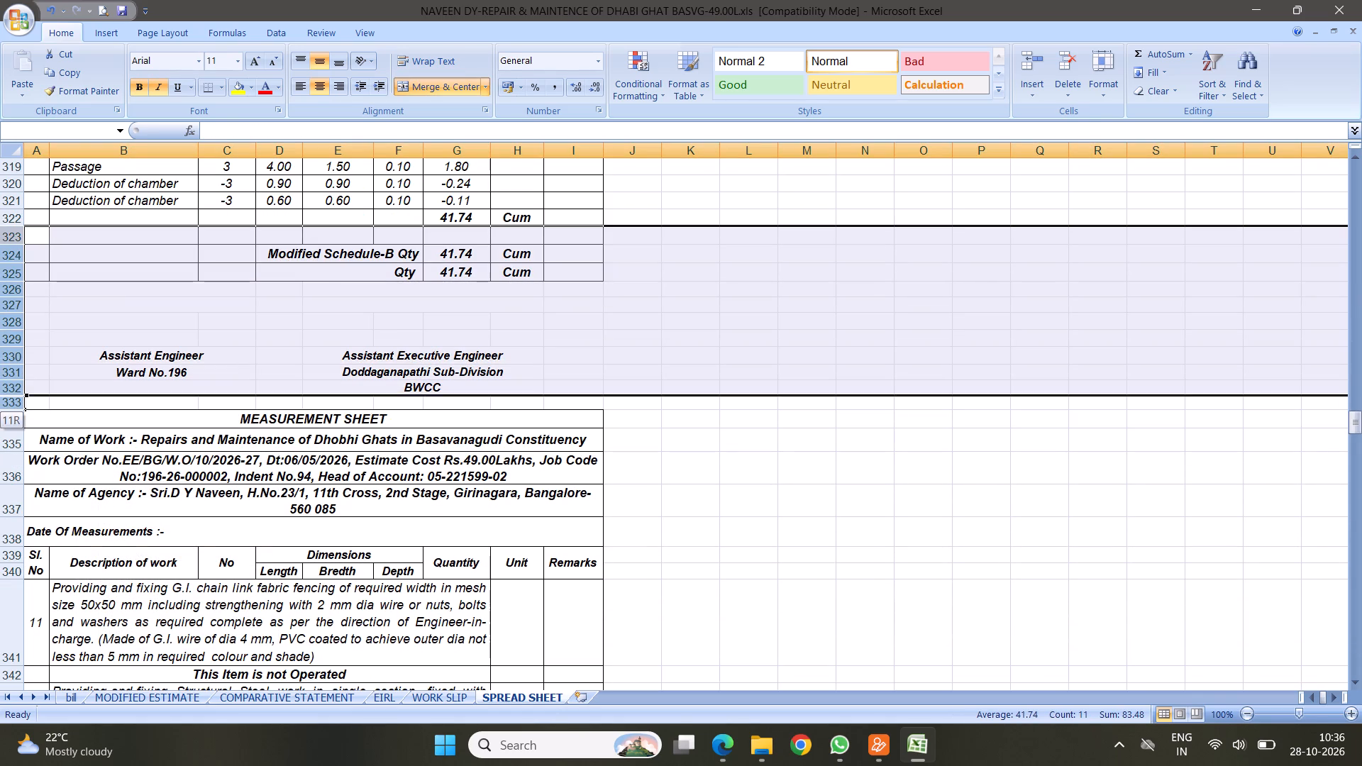
drag(13, 396, 12, 398)
right_click(133, 289)
click(176, 319)
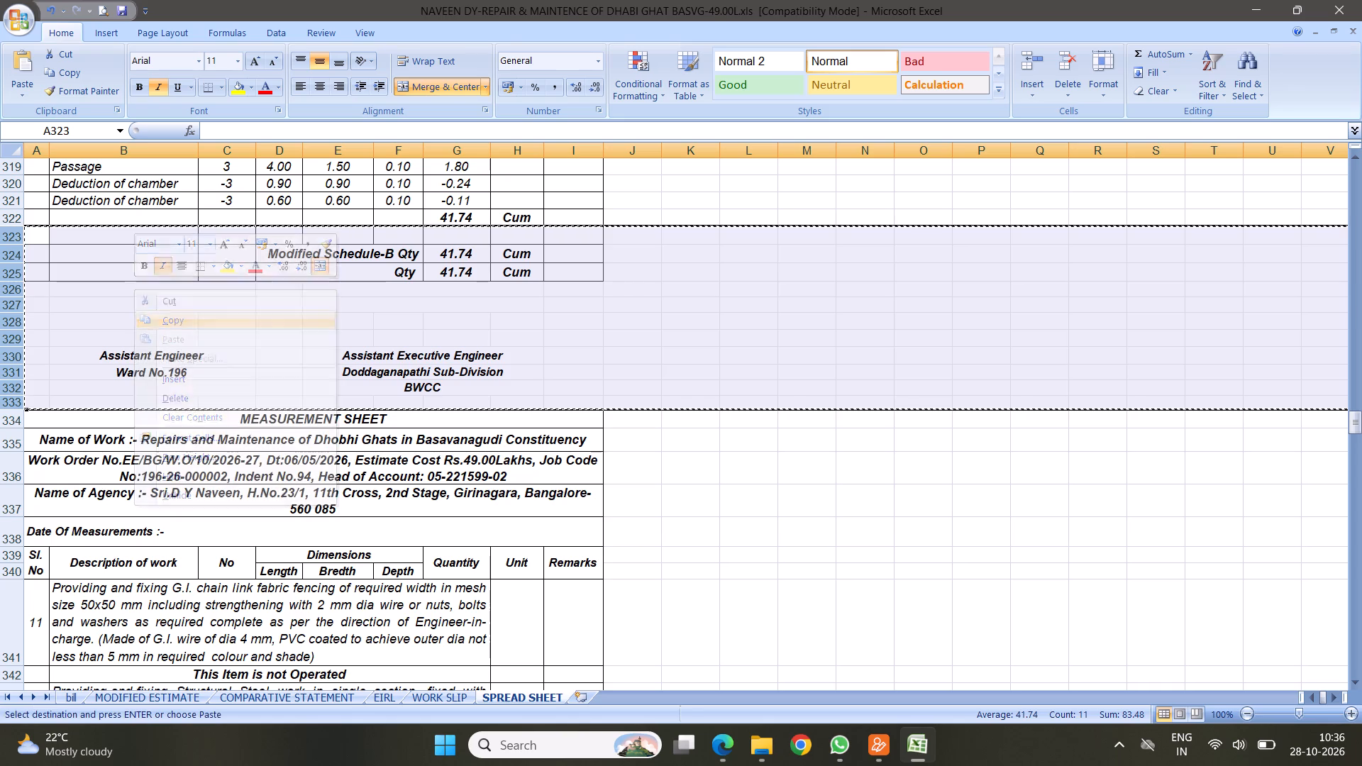
scroll(255, 424, down, 7)
scroll(312, 401, down, 2)
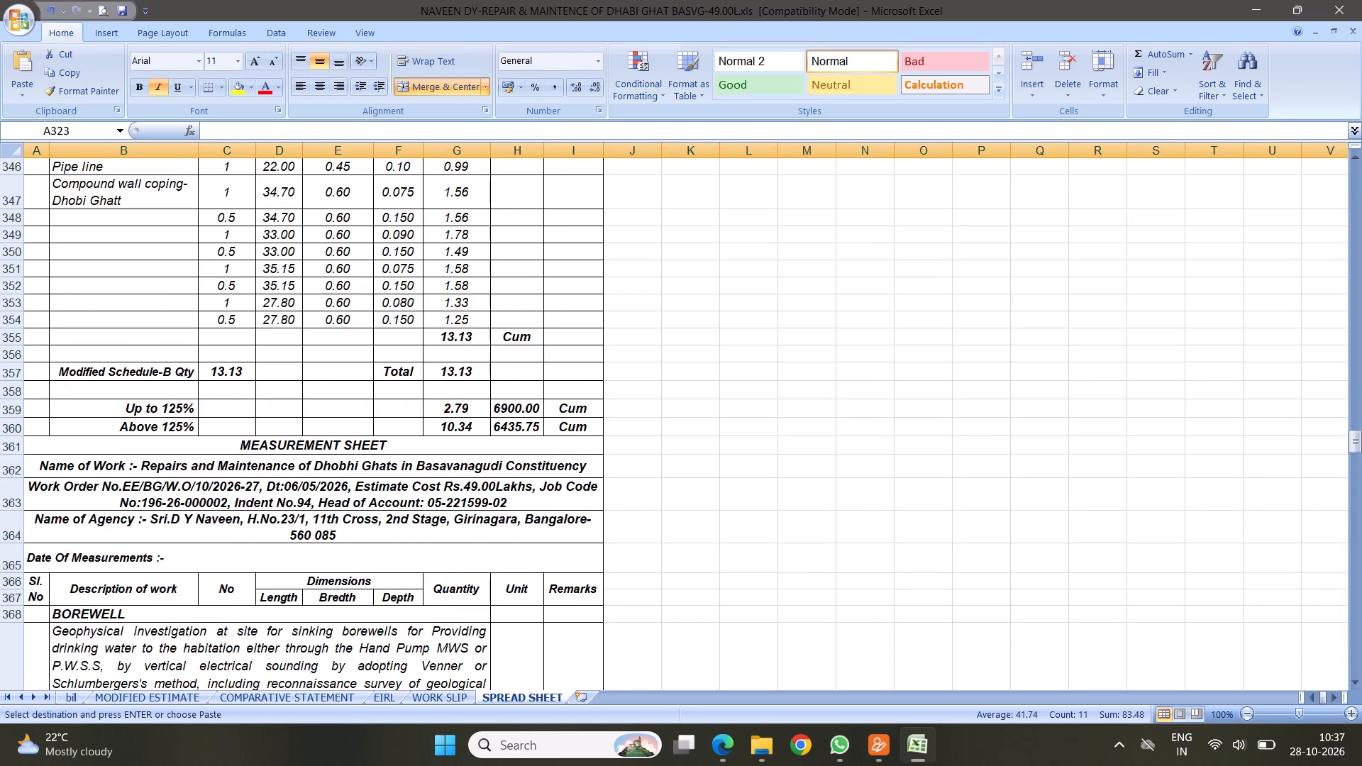
scroll(336, 384, down, 2)
click(10, 235)
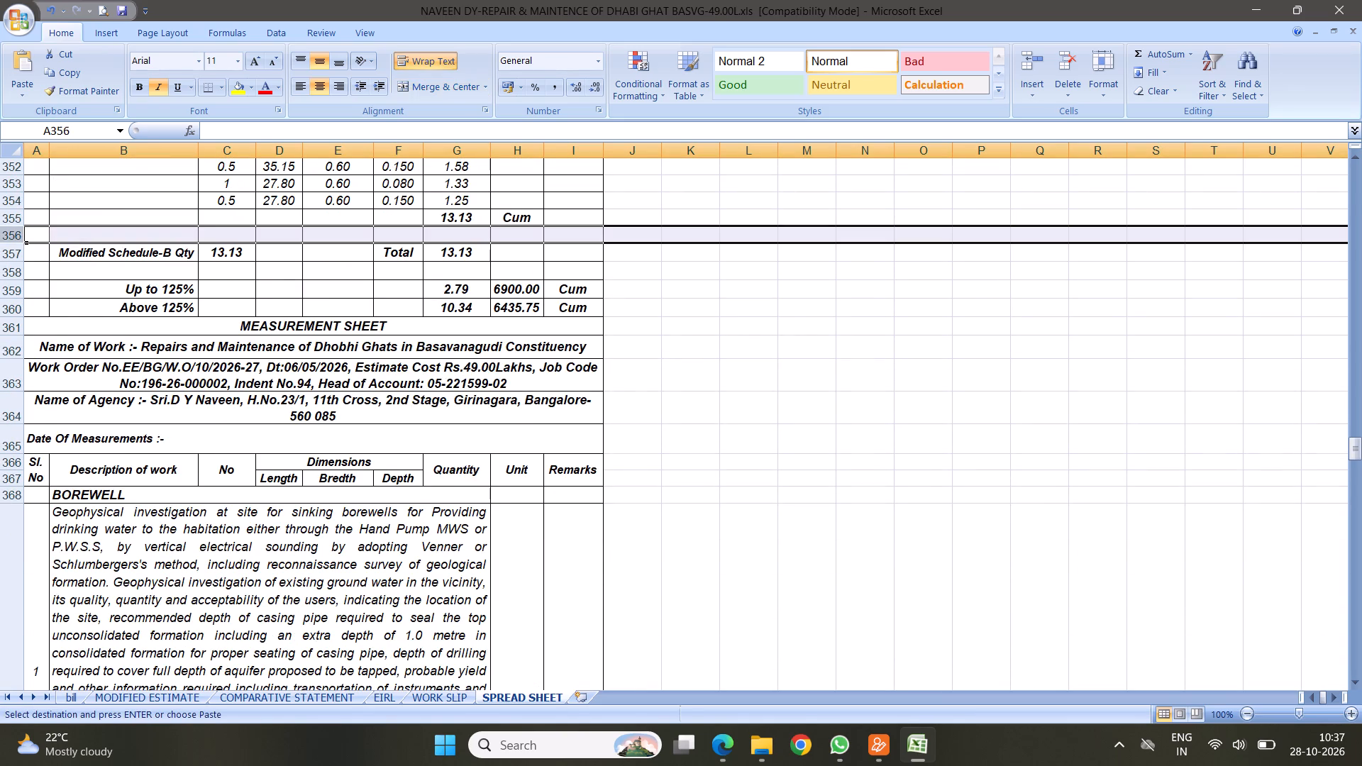
right_click(10, 235)
click(97, 324)
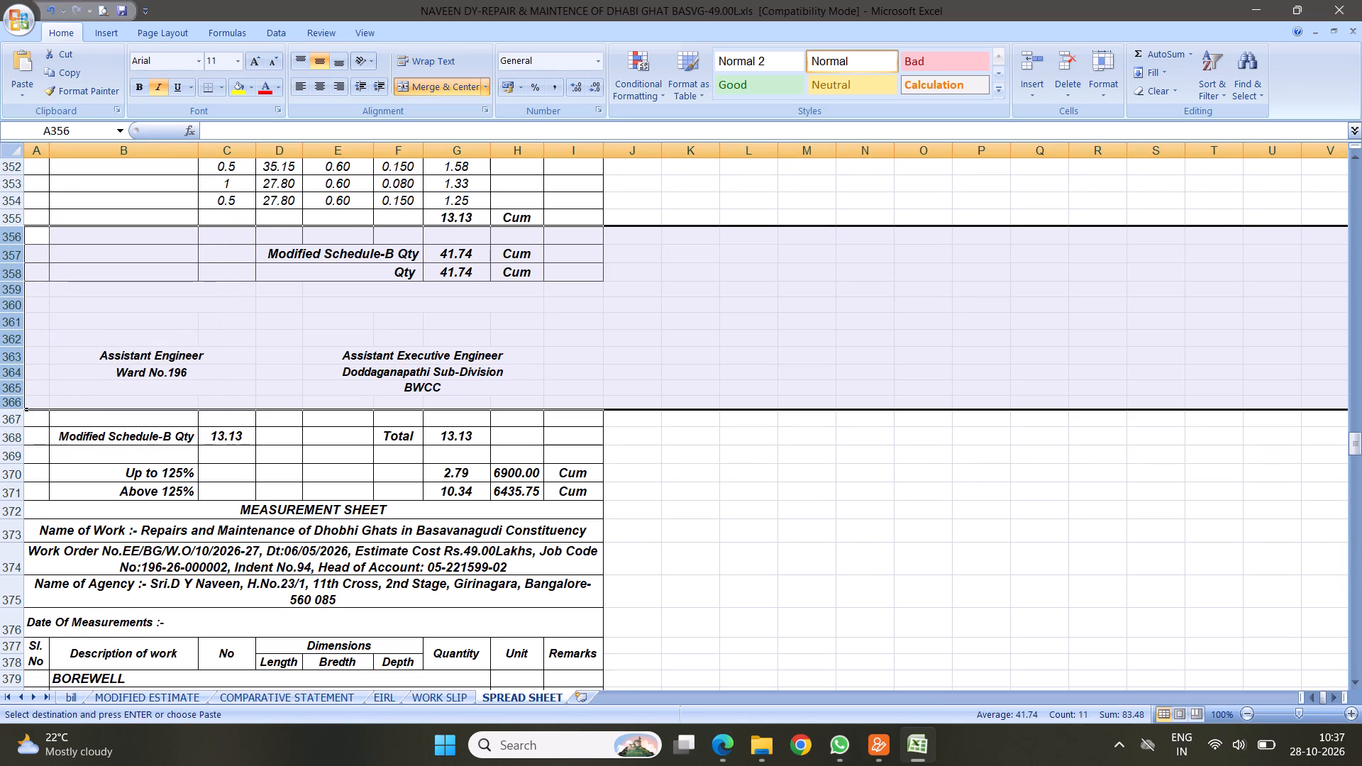
Set the Modified Schedule-B Qty in the summary block inserted at row 356 to 13.13.
click(472, 255)
text(13.13)
click(386, 332)
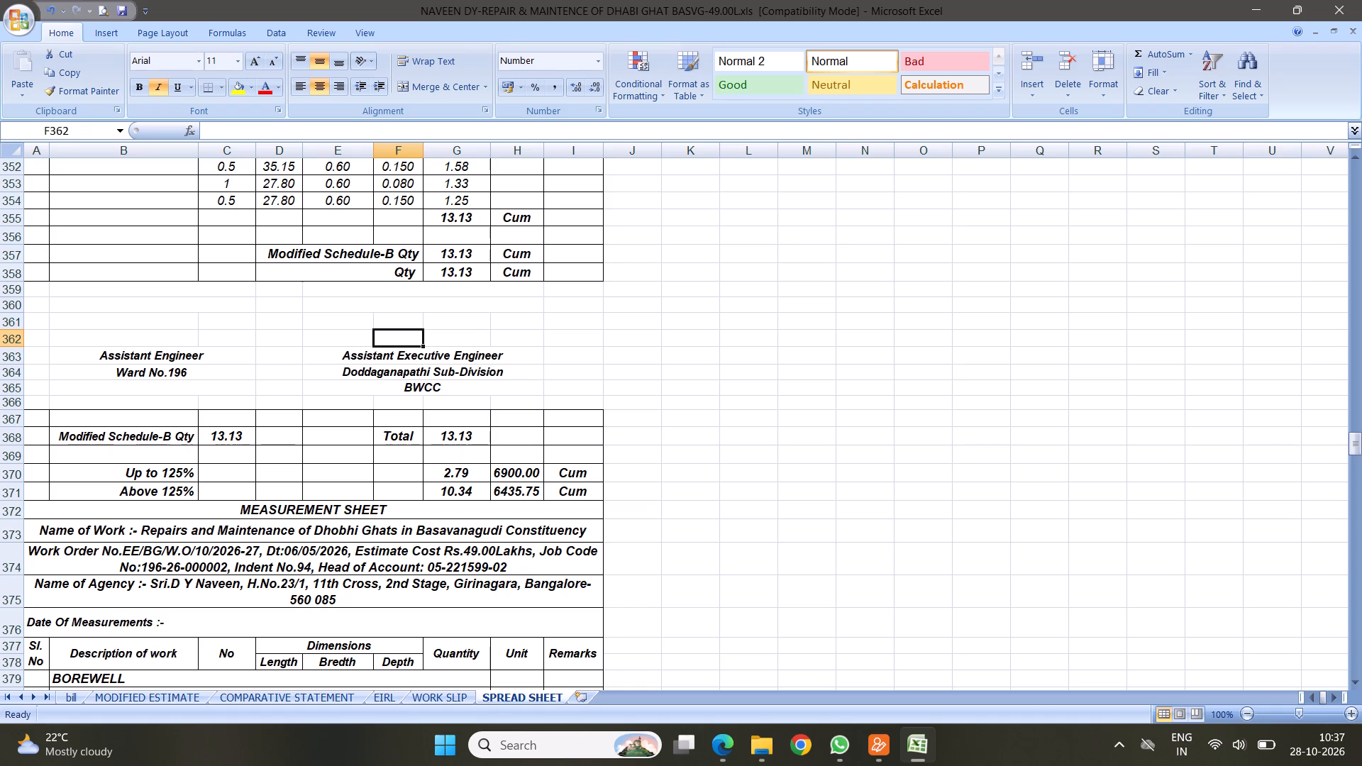
Delete rows 367 to 371, the old Modified Schedule-B Qty and 125% split rows with their blank rows, below that signature block.
drag(12, 421, 7, 491)
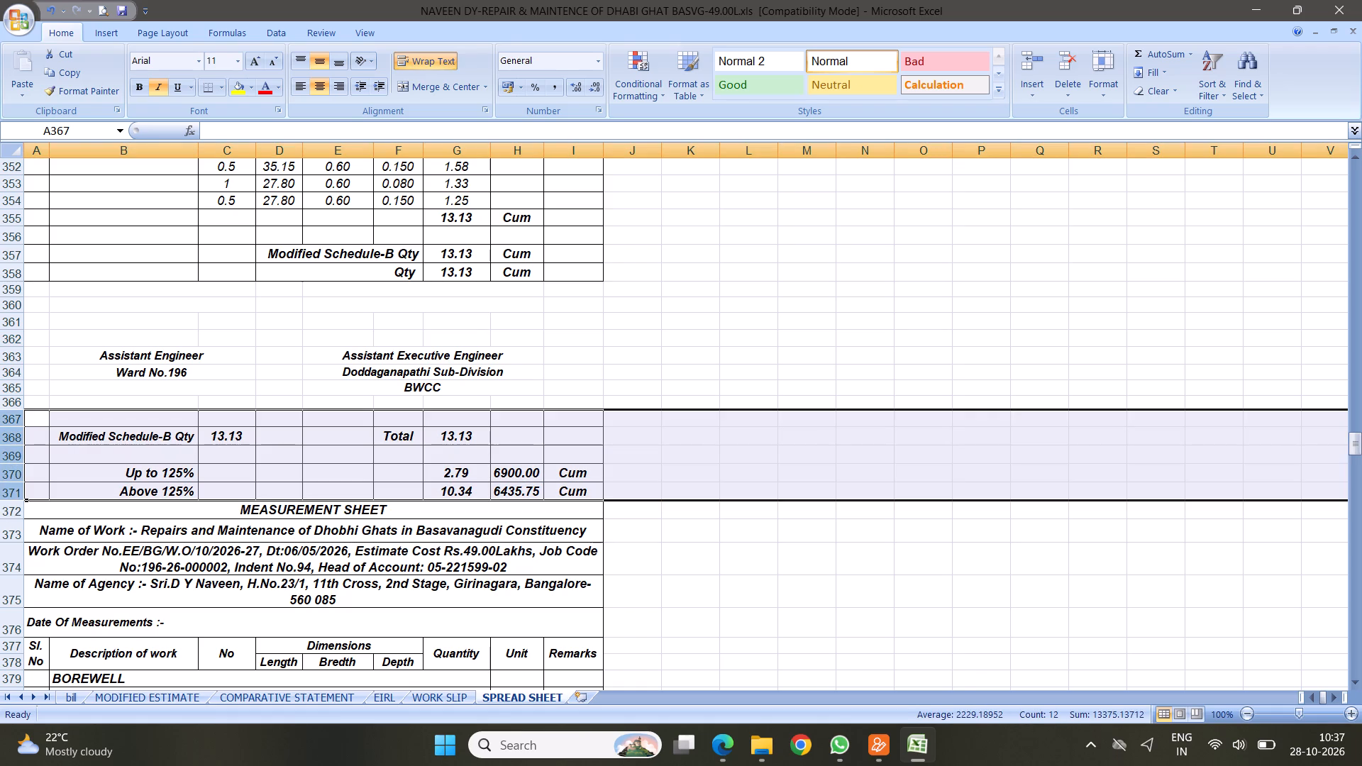
right_click(201, 460)
click(246, 565)
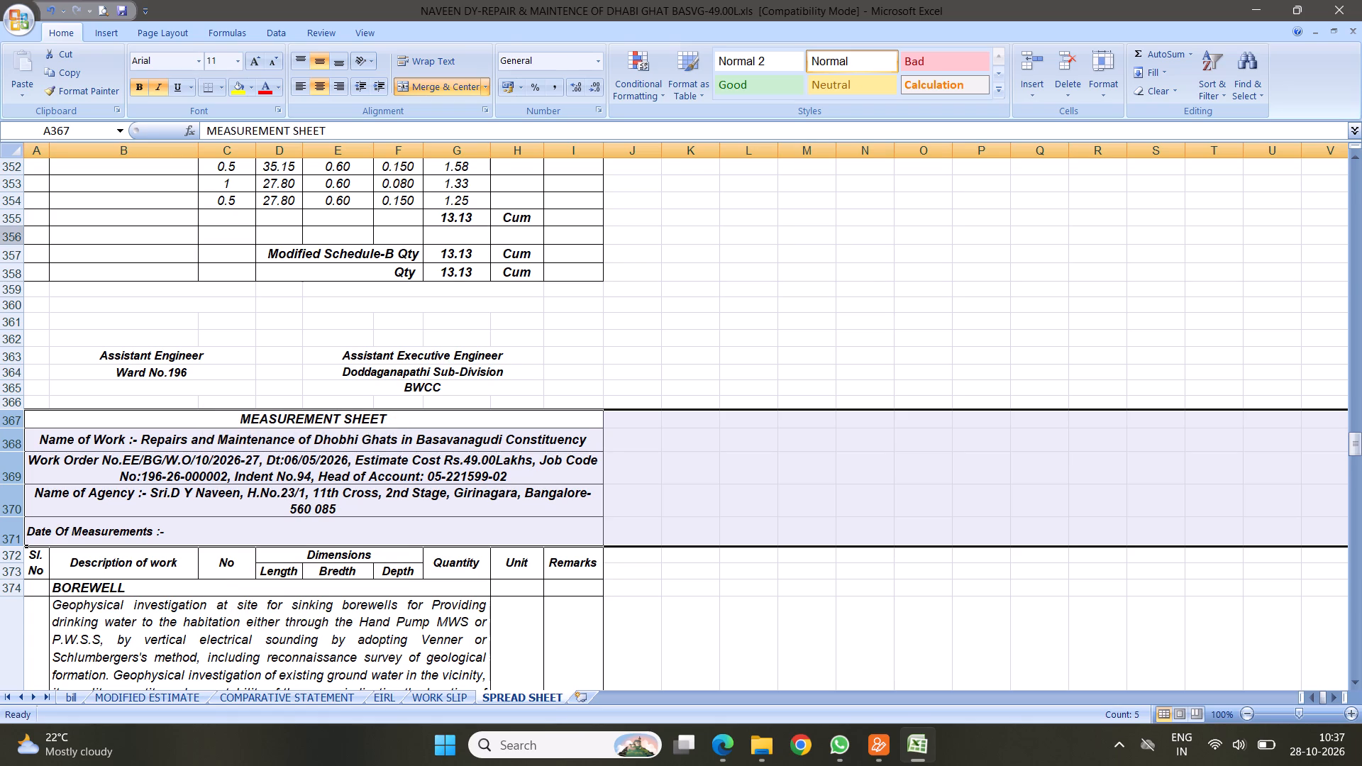
Copy the quantity summary and signature block in rows 356 to 366 and insert the copied rows at row 378 under borewell item 1.
drag(16, 235, 9, 402)
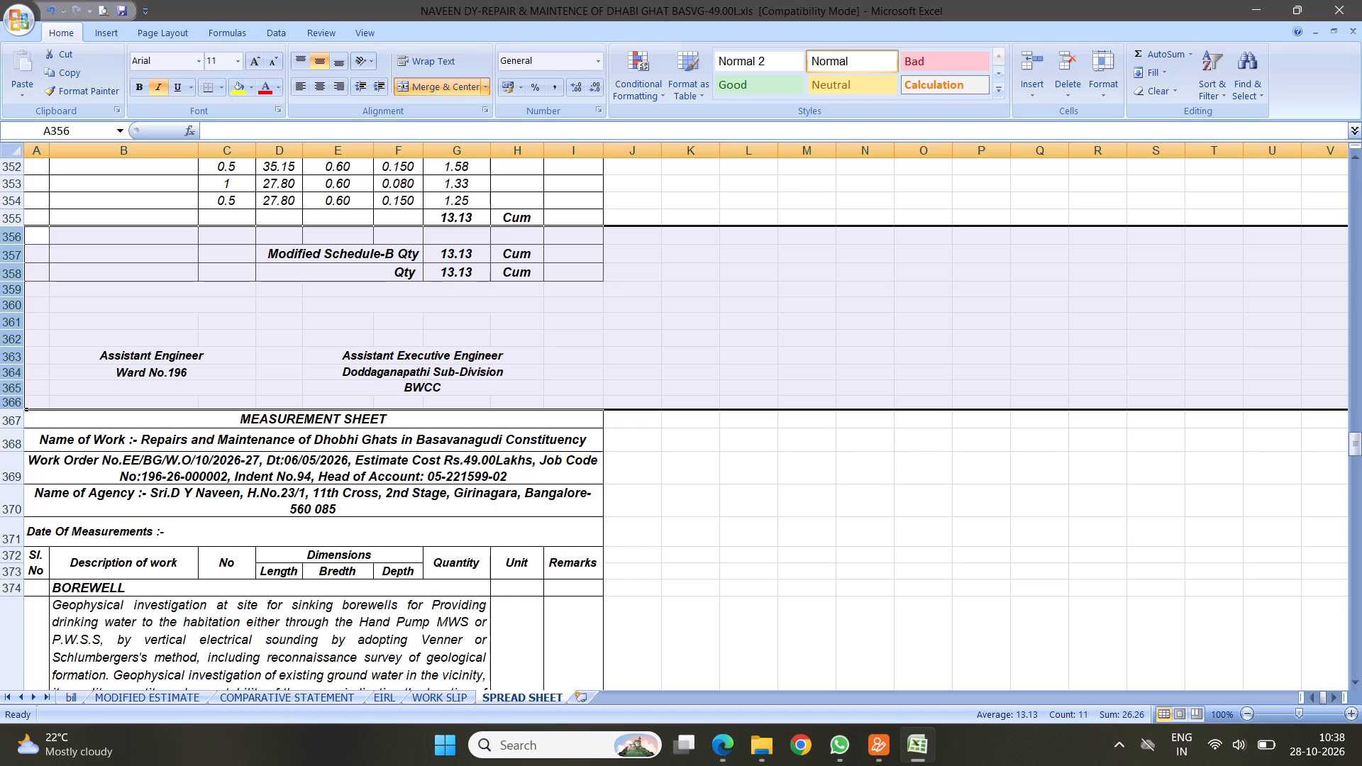
right_click(175, 287)
click(216, 316)
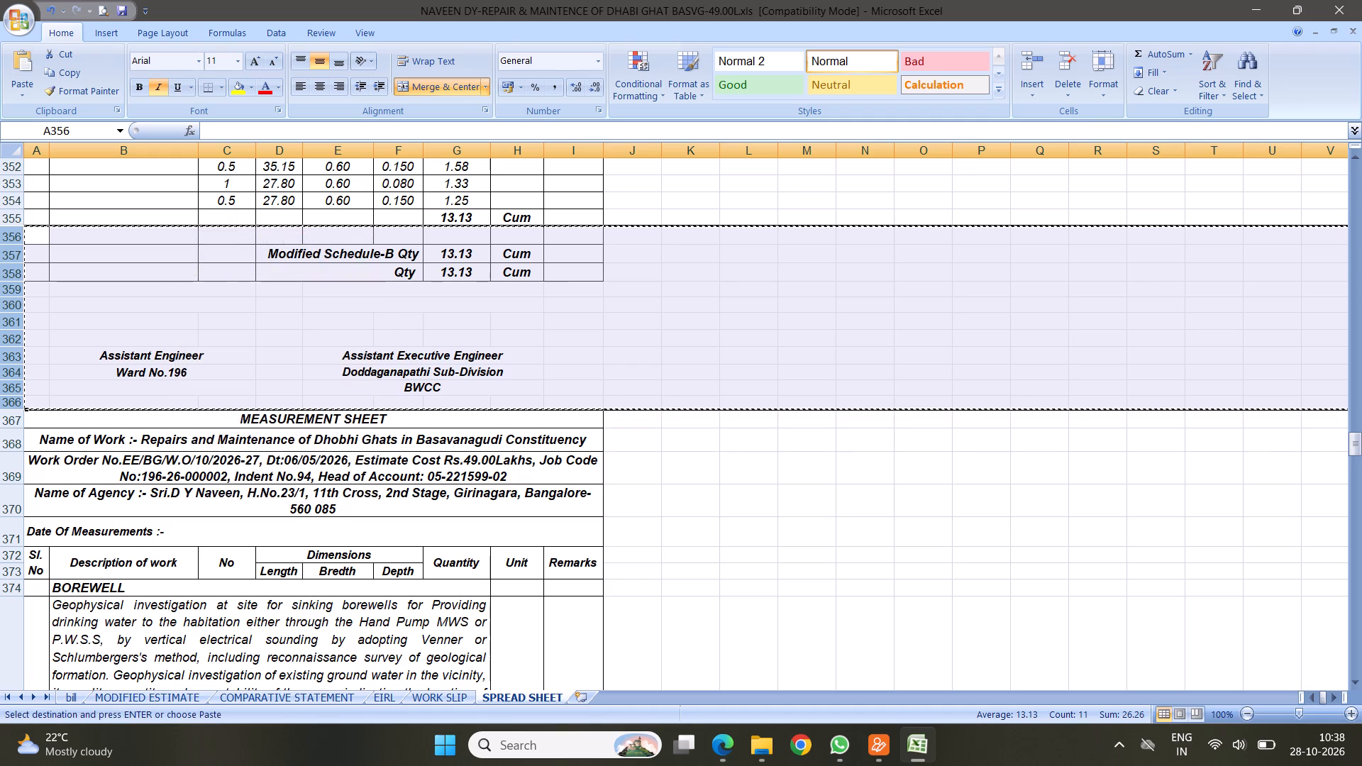
scroll(498, 423, down, 5)
scroll(430, 372, down, 3)
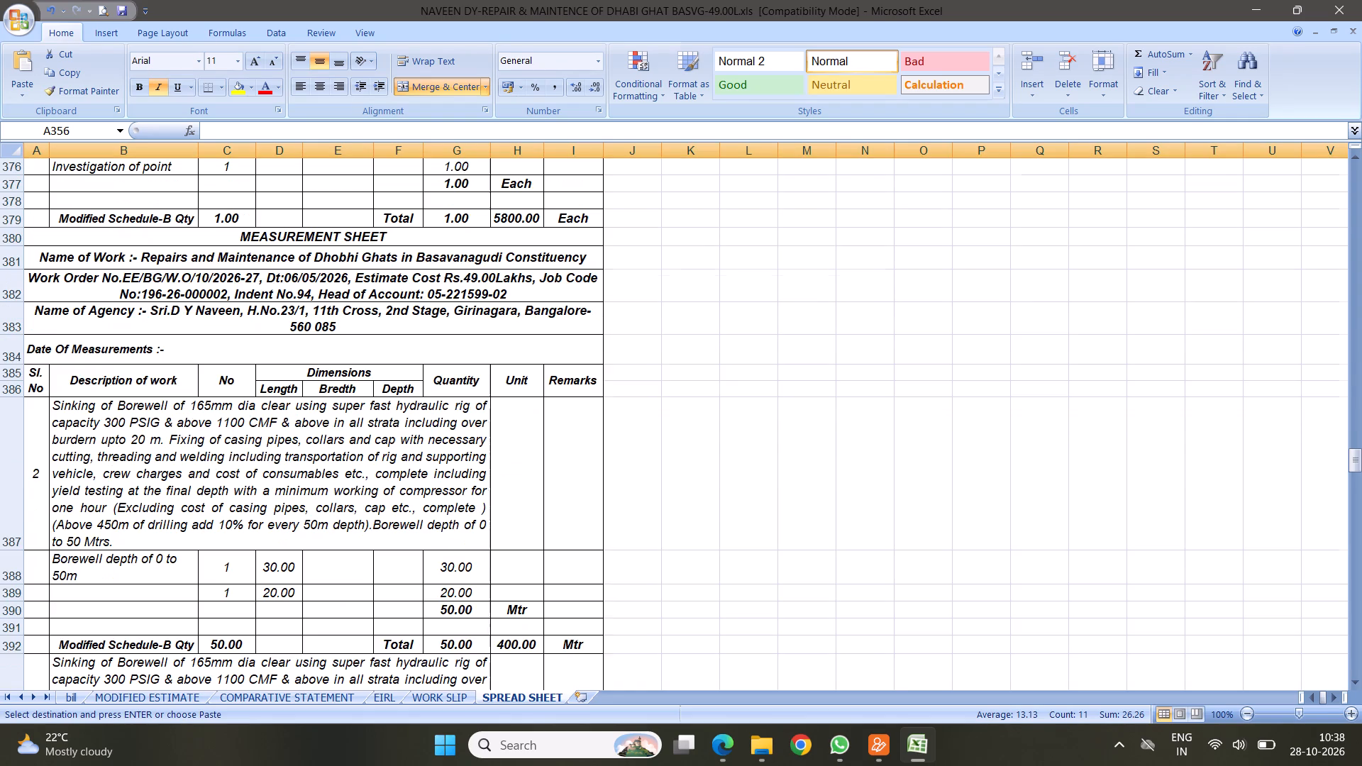
click(18, 204)
right_click(18, 204)
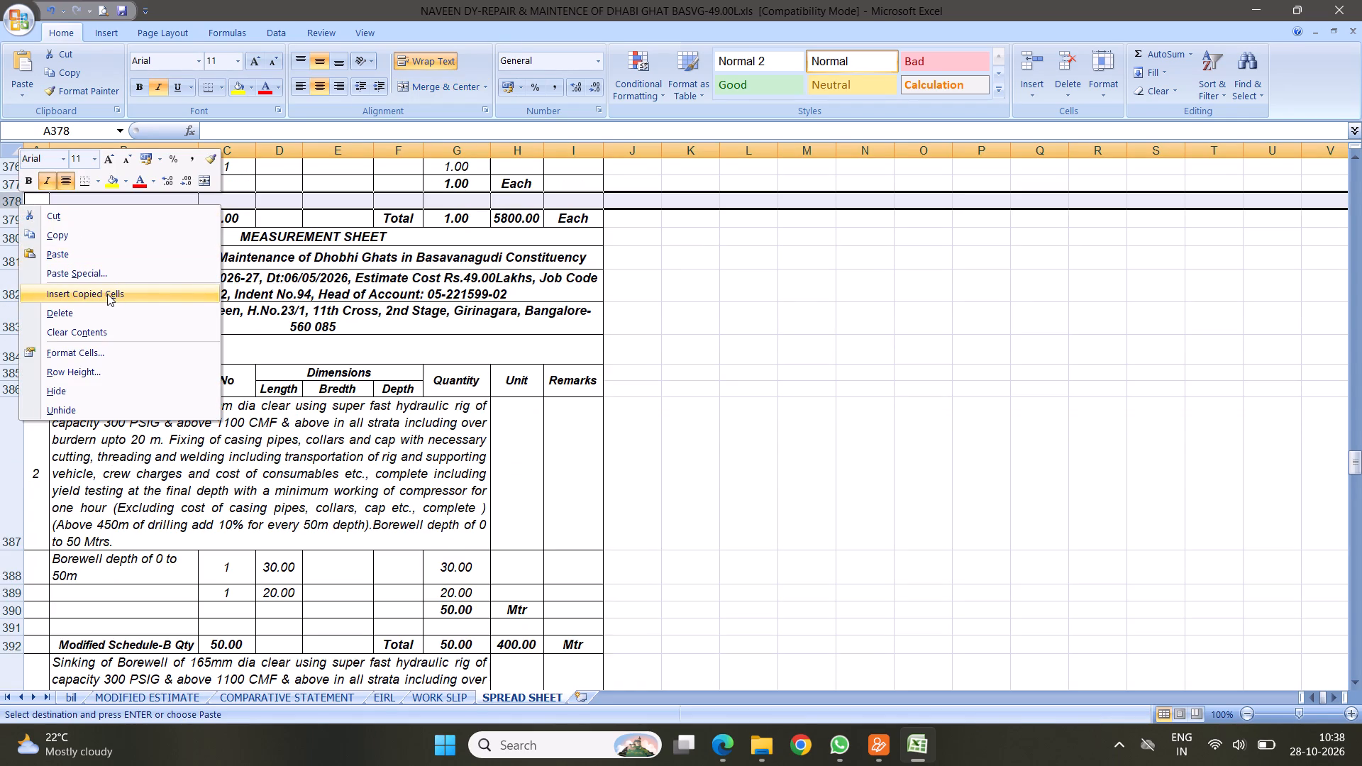
click(107, 294)
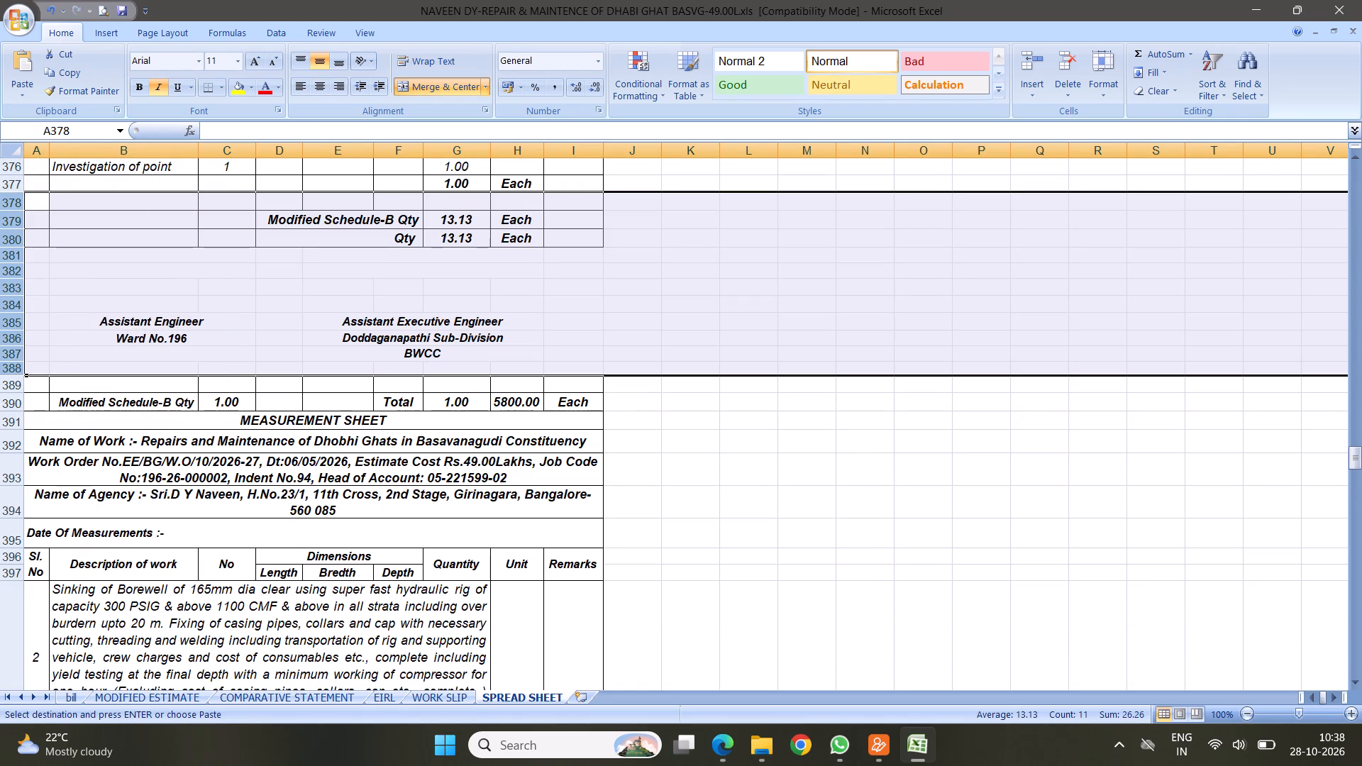
Set the Modified Schedule-B Qty in borewell item 1's inserted summary block to 1.
click(462, 216)
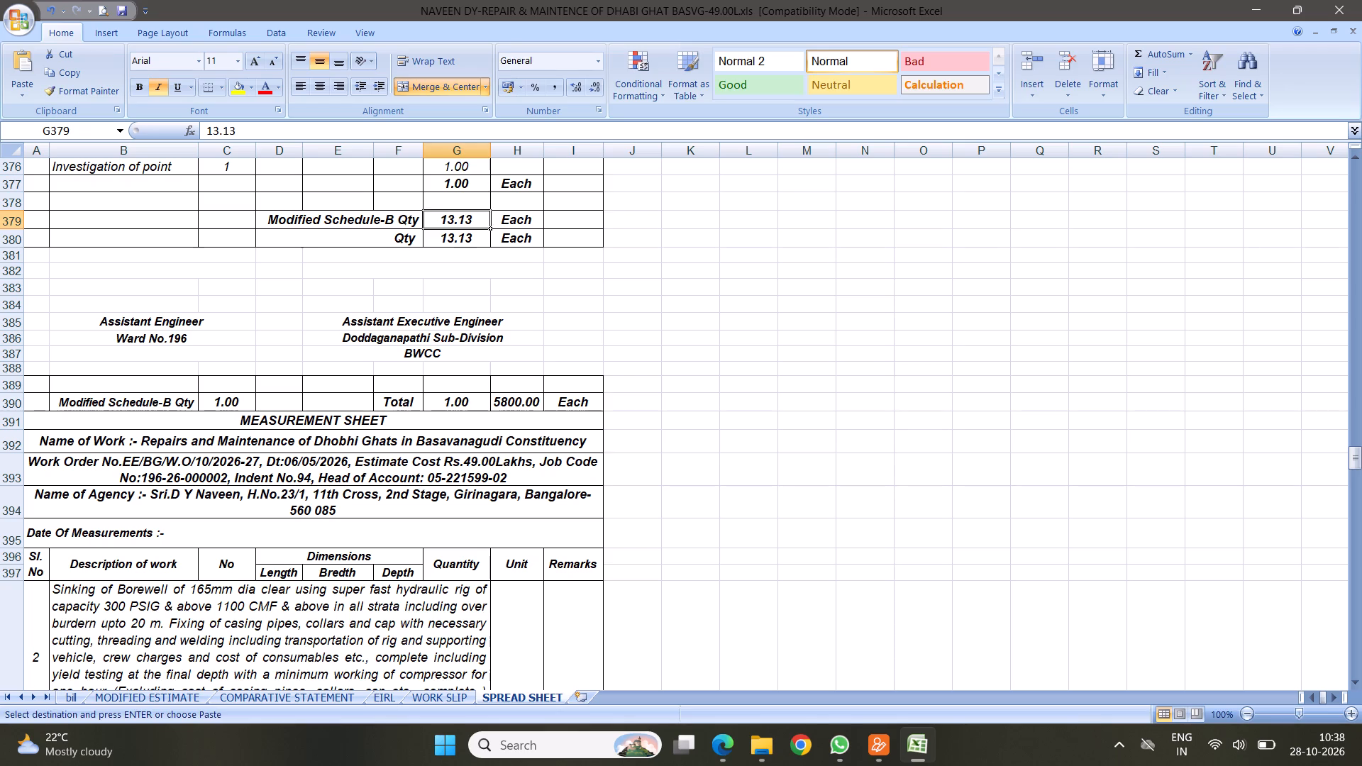
key(1)
click(658, 279)
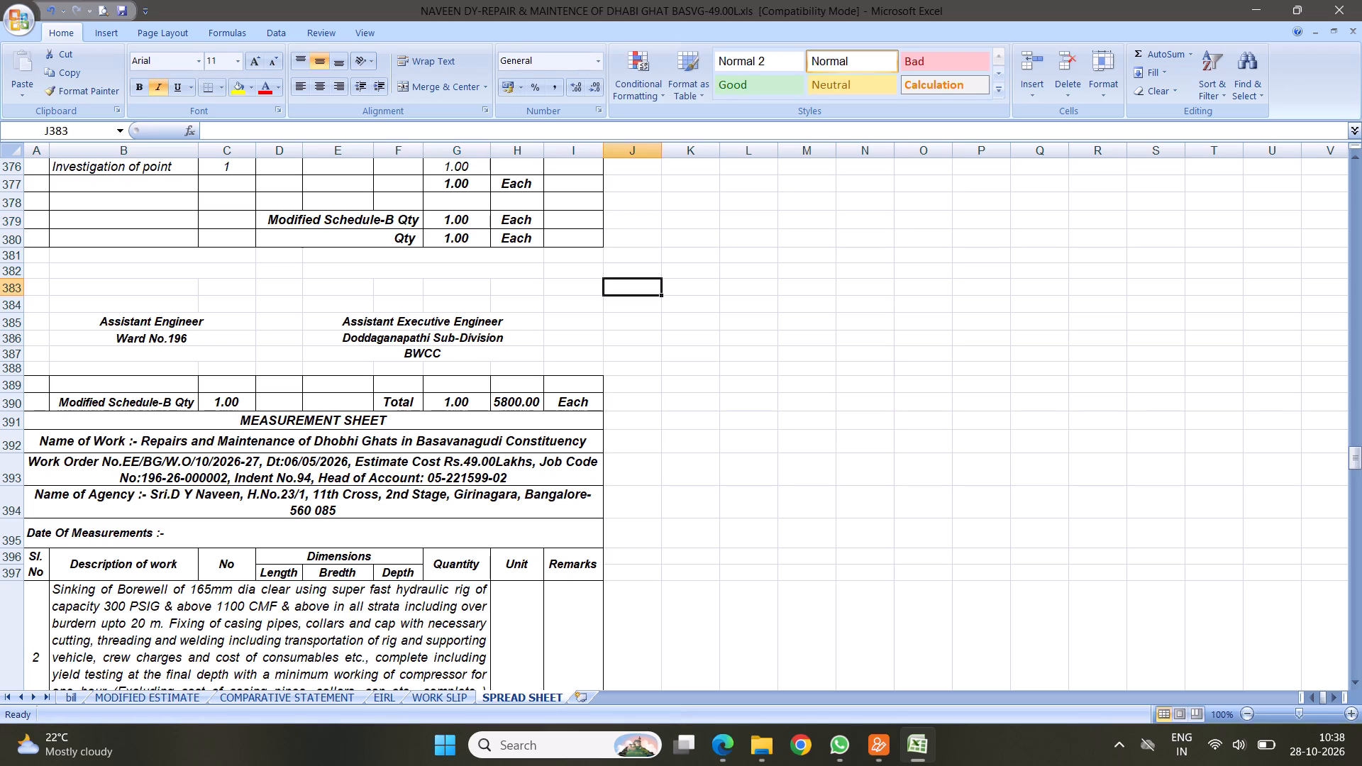
Delete rows 389 and 390, the blank row and the old Modified Schedule-B Qty row below borewell item 1's signature block.
drag(12, 385, 12, 395)
right_click(81, 393)
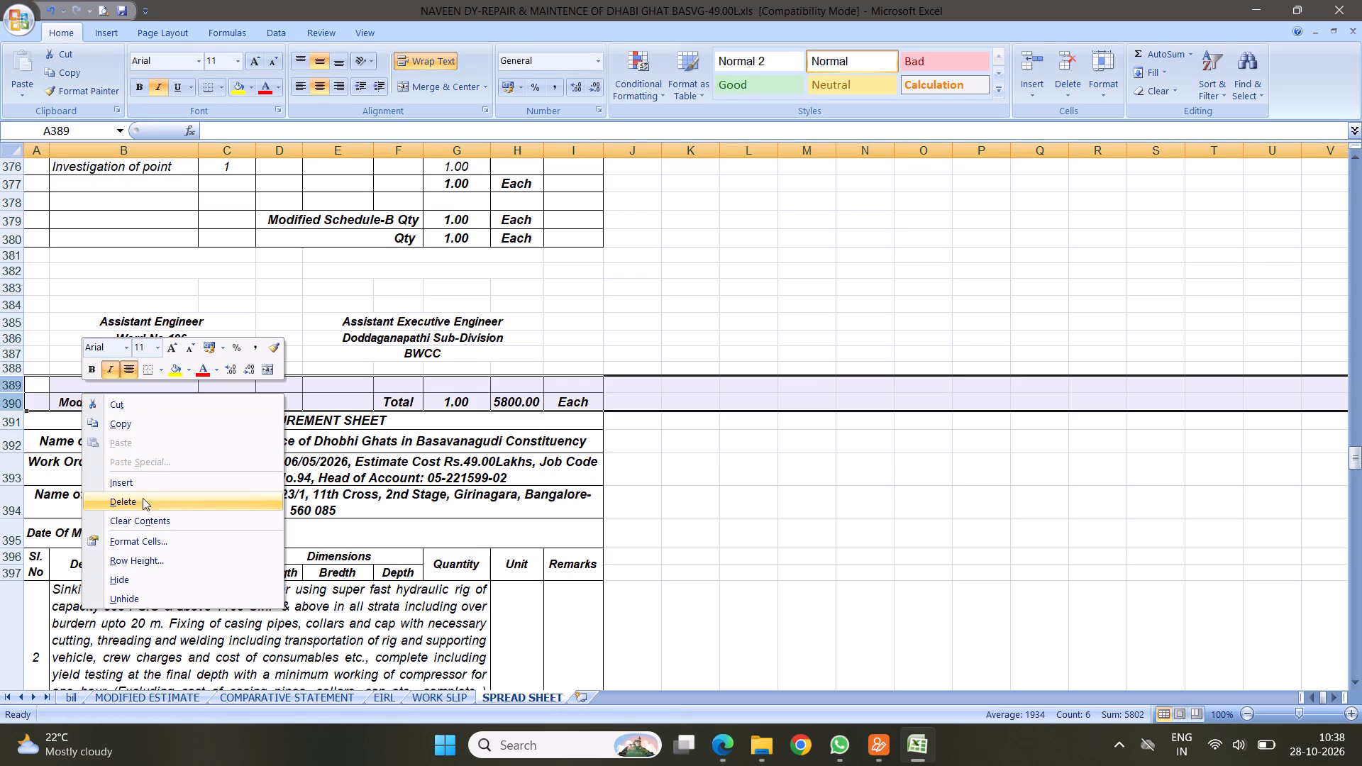
click(136, 501)
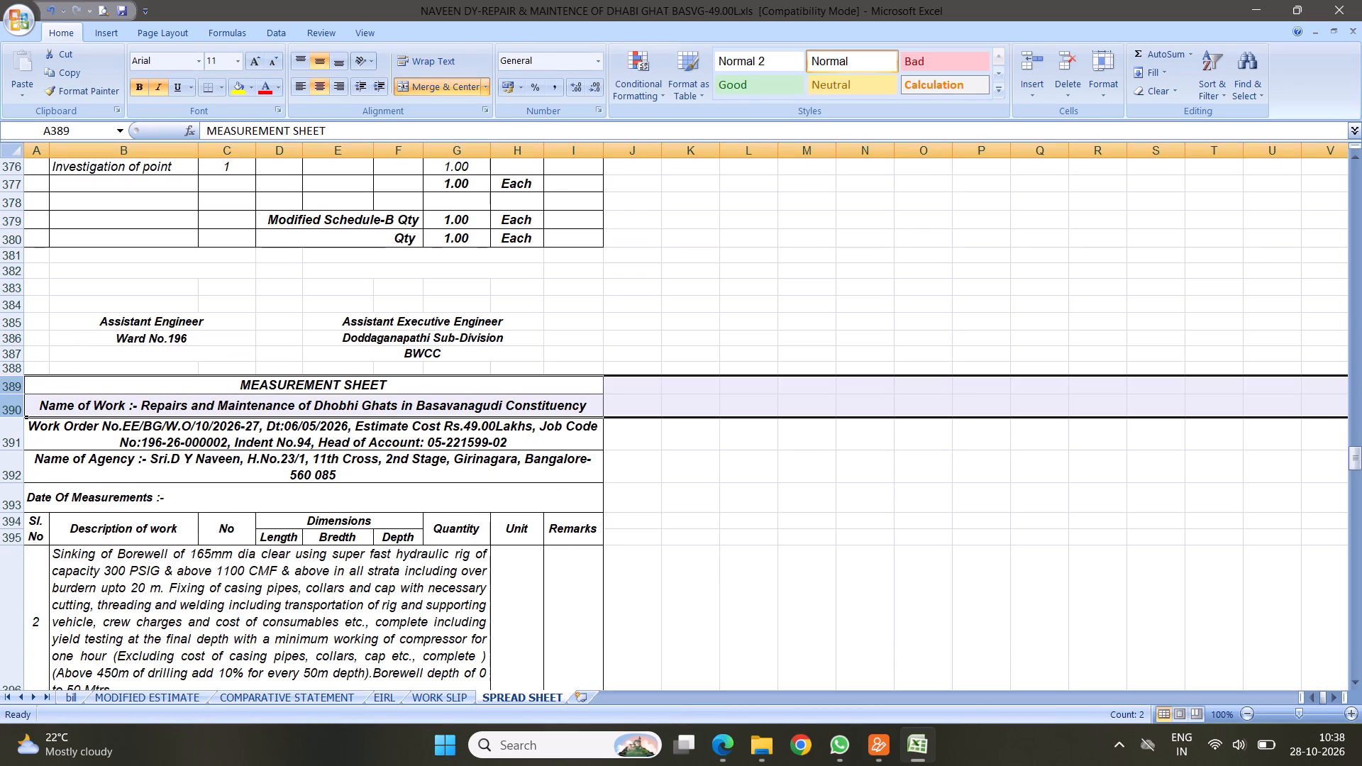
Delete the old Modified Schedule-B Qty rows under borewell items 2 and 3, row 401 and then row 406, keeping the blank rows above them.
scroll(336, 370, up, 1)
scroll(301, 408, down, 2)
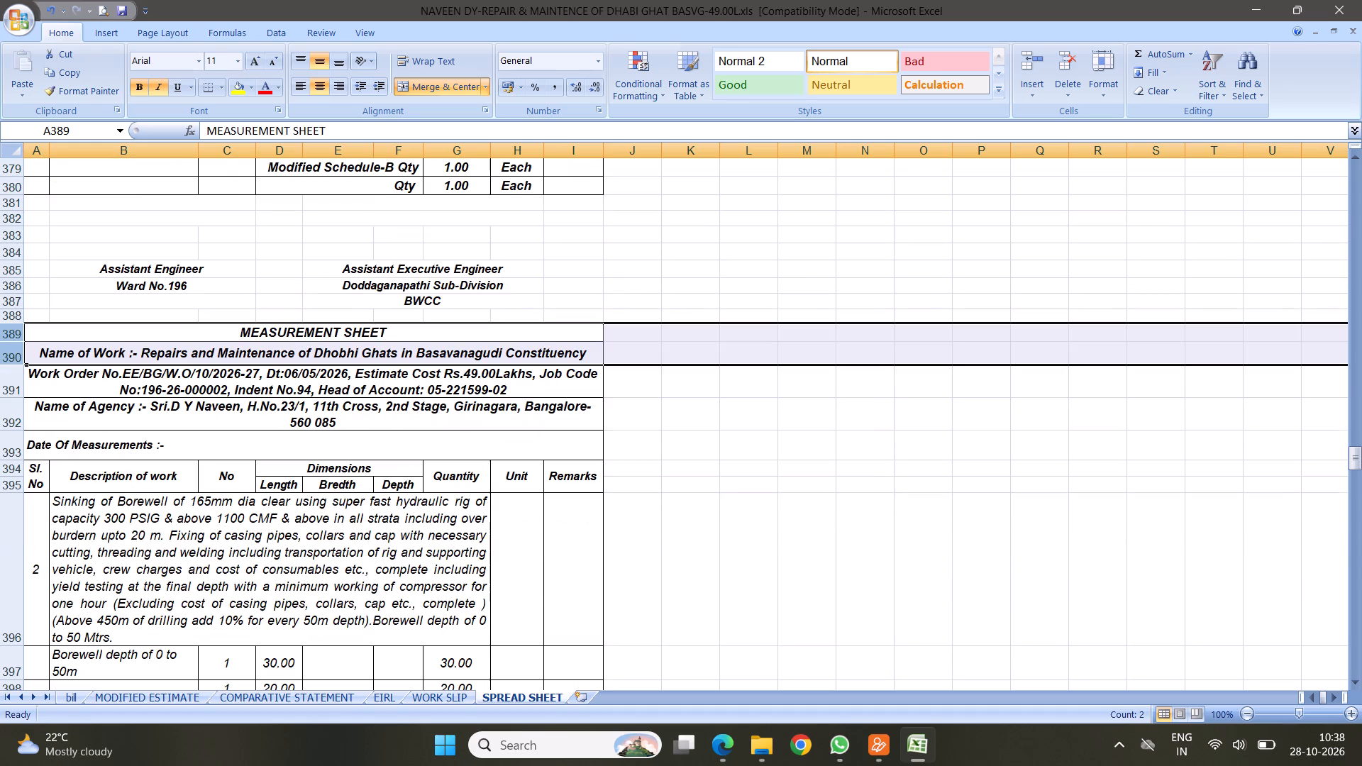
scroll(301, 350, up, 2)
scroll(404, 528, down, 2)
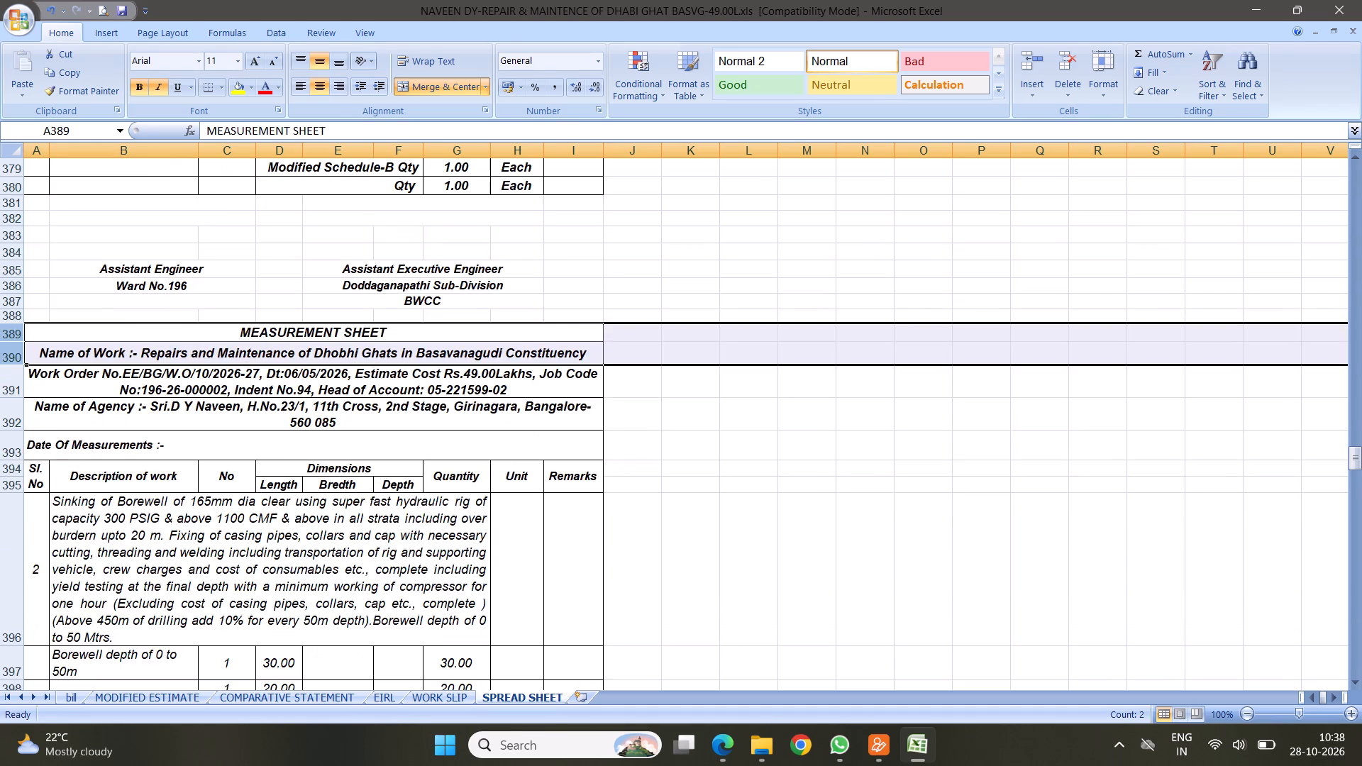
scroll(355, 432, down, 3)
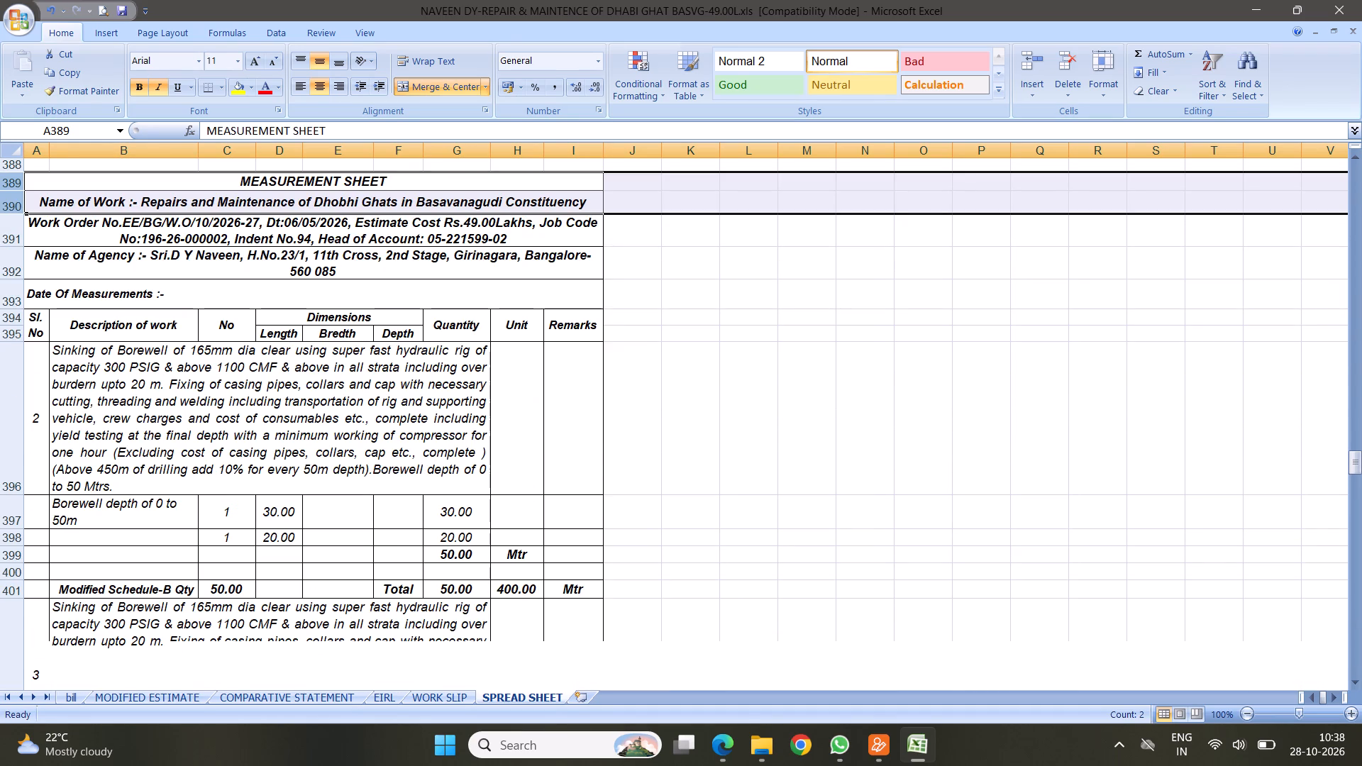
click(18, 590)
right_click(18, 590)
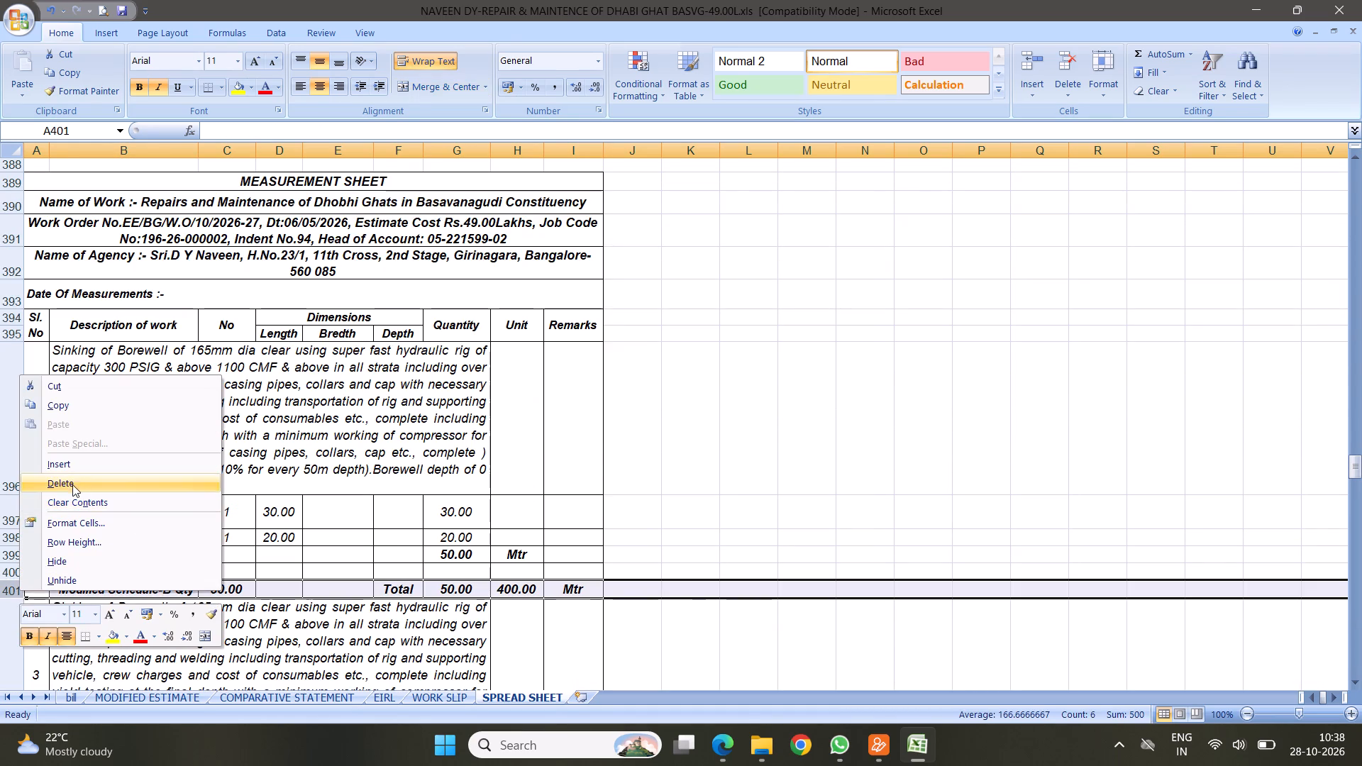
click(71, 482)
scroll(415, 501, down, 4)
click(15, 423)
right_click(15, 423)
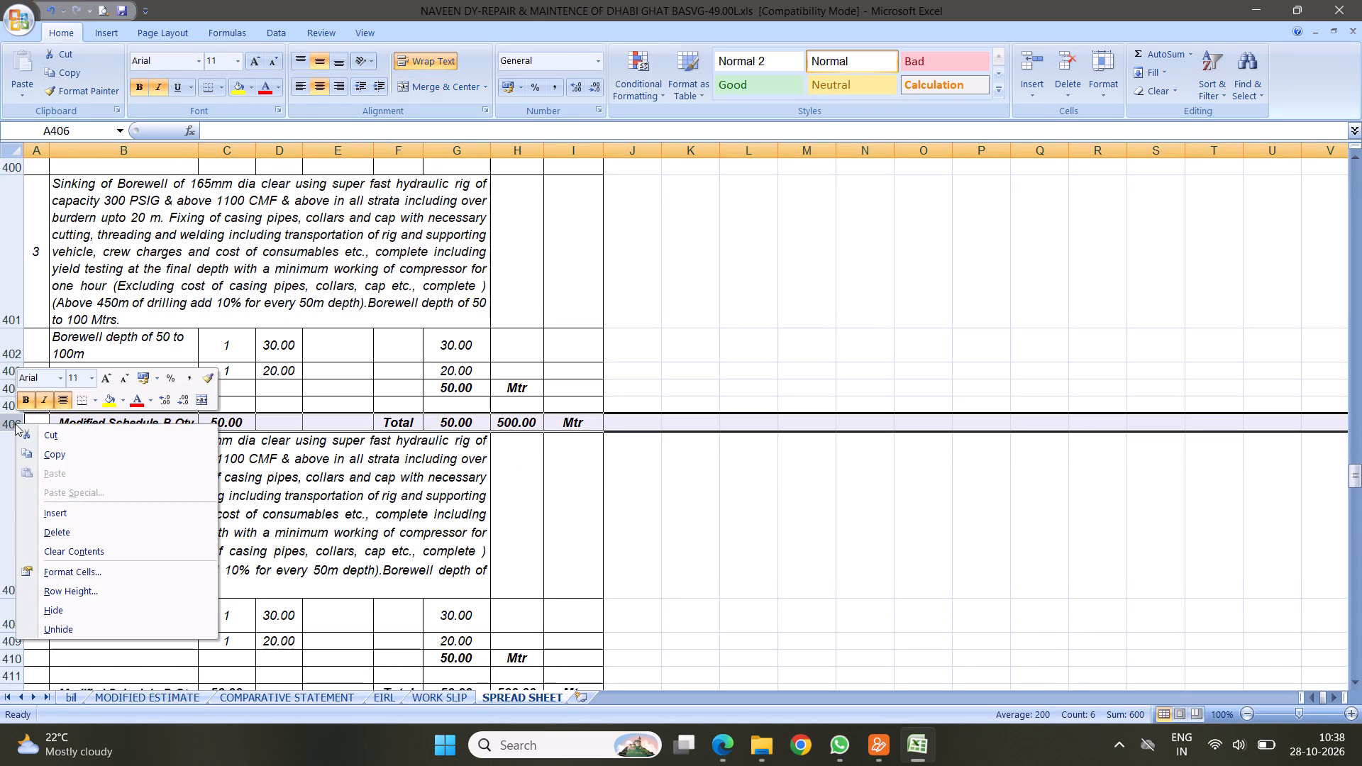
click(72, 531)
Delete the old Modified Schedule-B Qty rows under borewell items 4, 5 and 6, at rows 411, 416 and 421 in turn.
scroll(394, 464, down, 2)
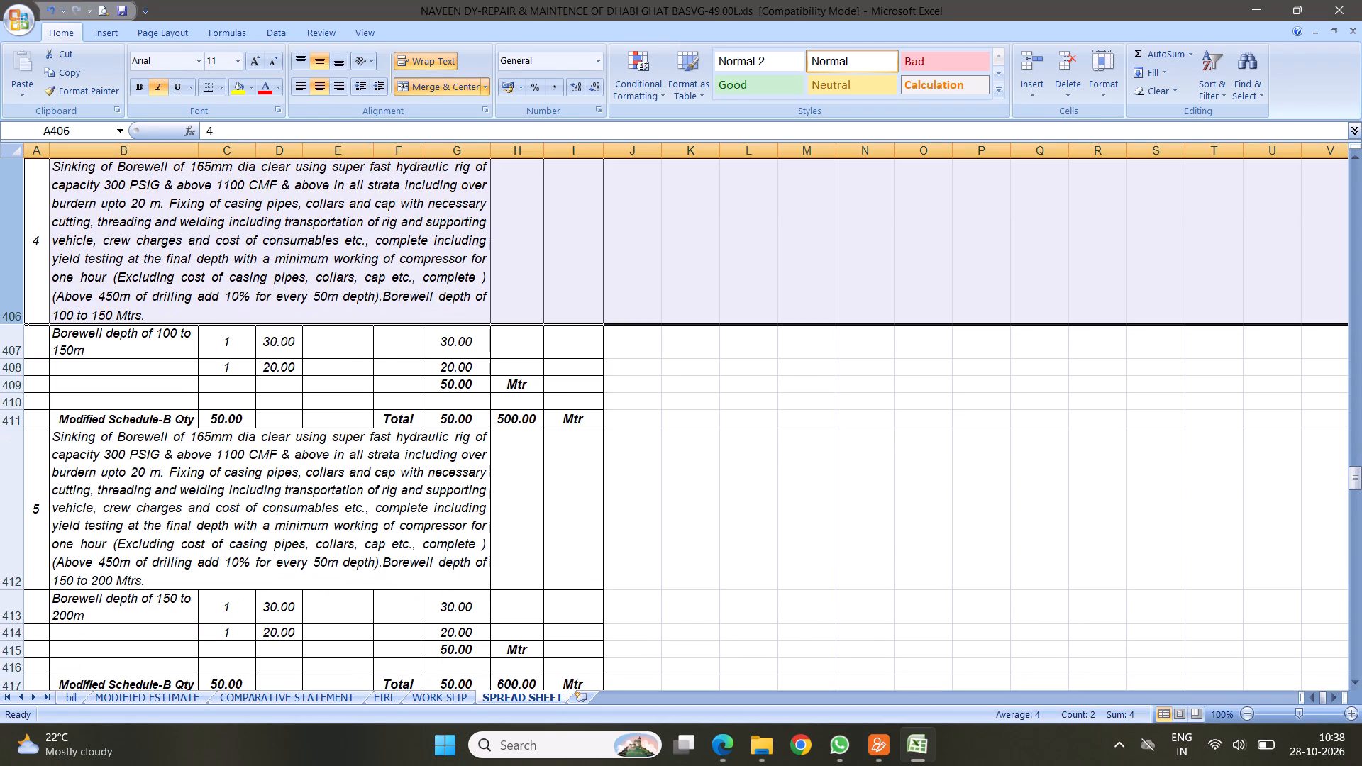
click(12, 416)
right_click(12, 416)
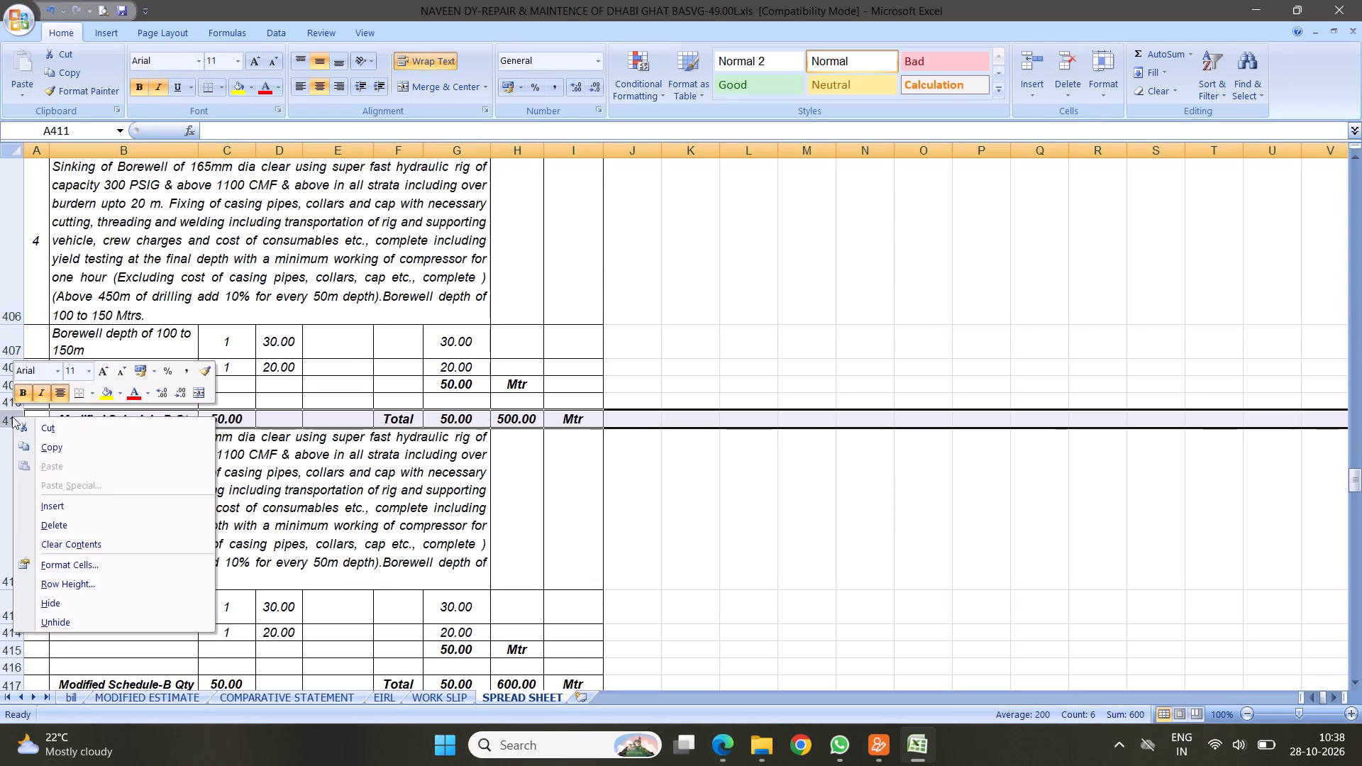
click(62, 524)
scroll(361, 448, down, 2)
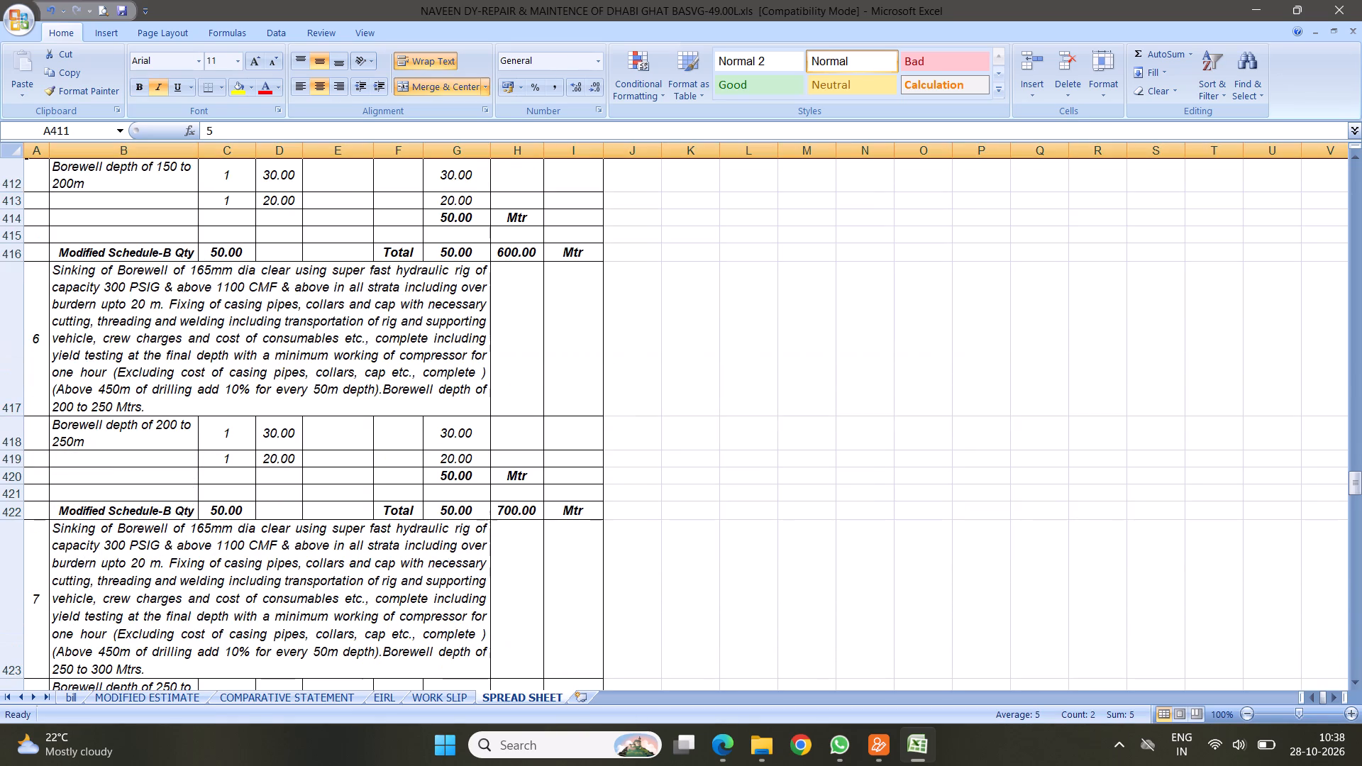
click(11, 251)
right_click(11, 251)
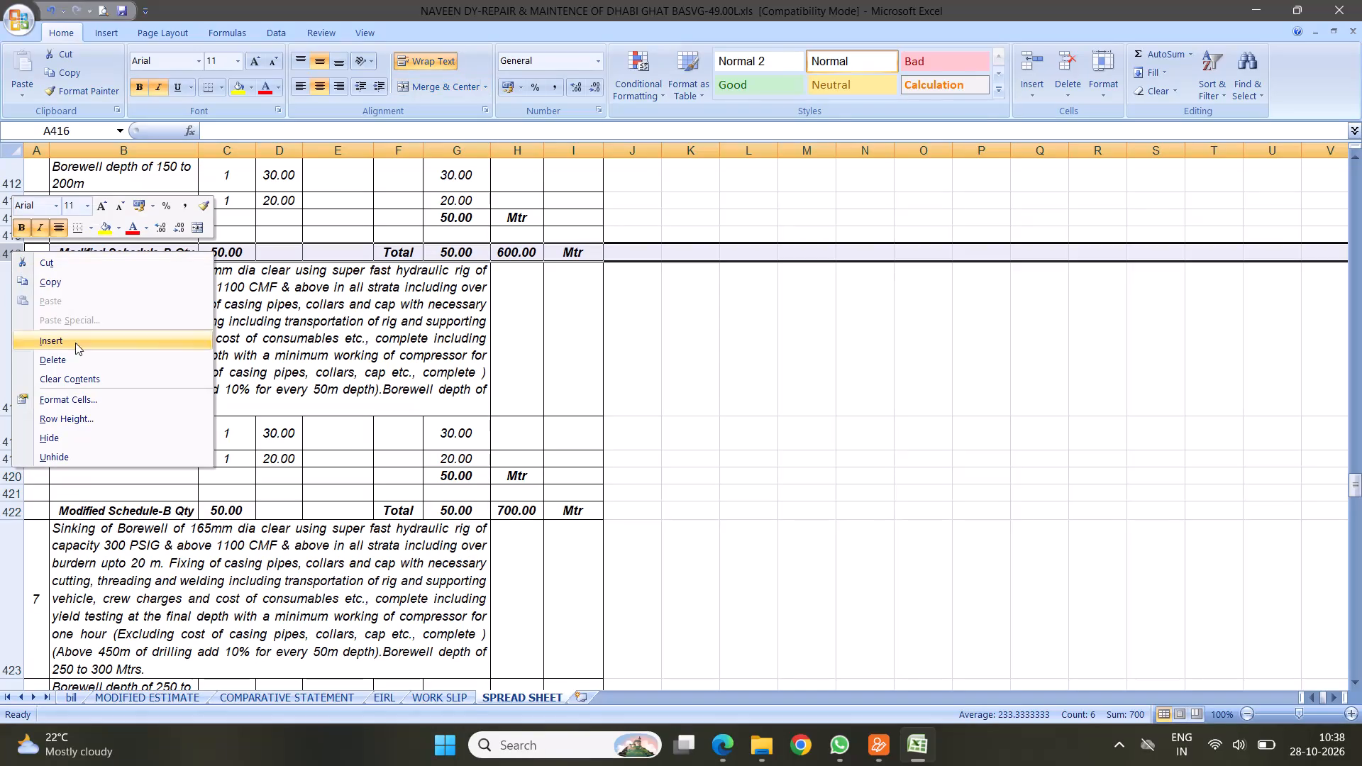
click(59, 355)
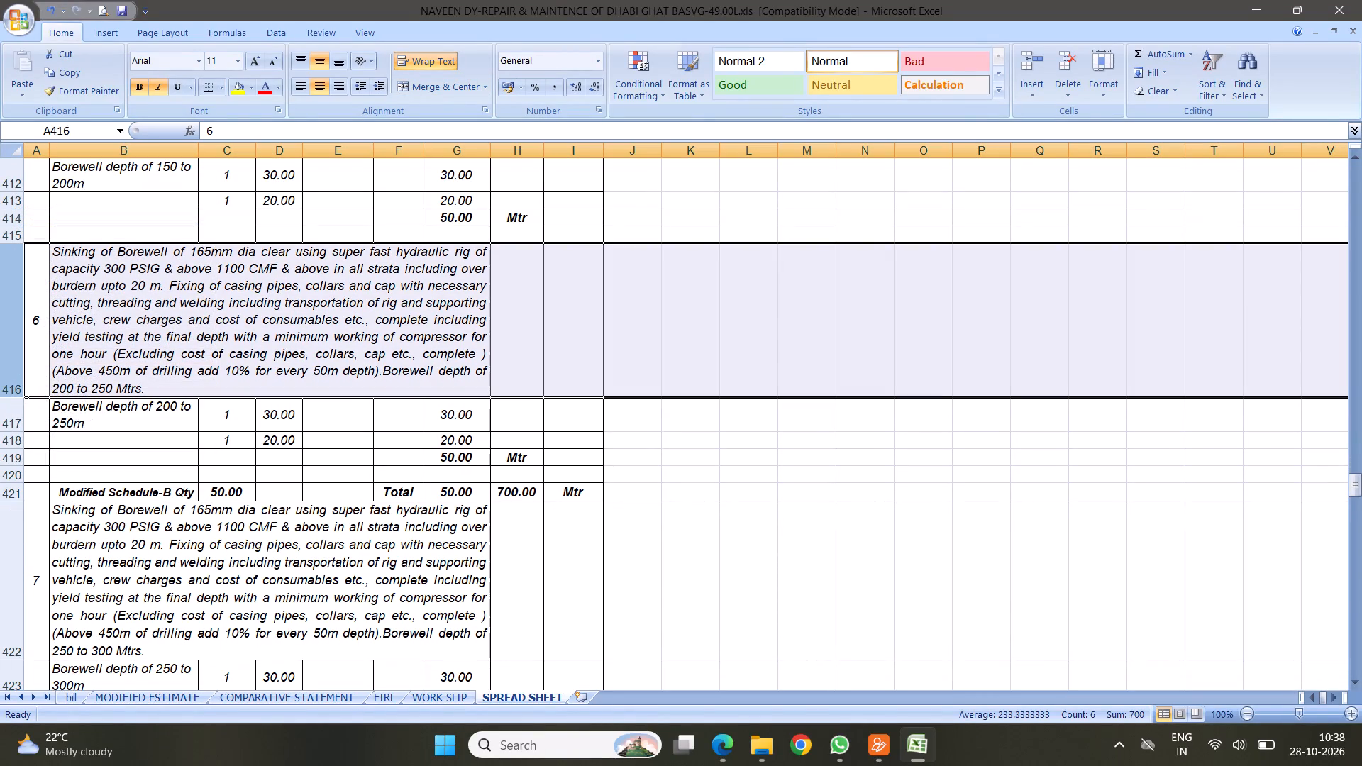
click(11, 490)
right_click(11, 490)
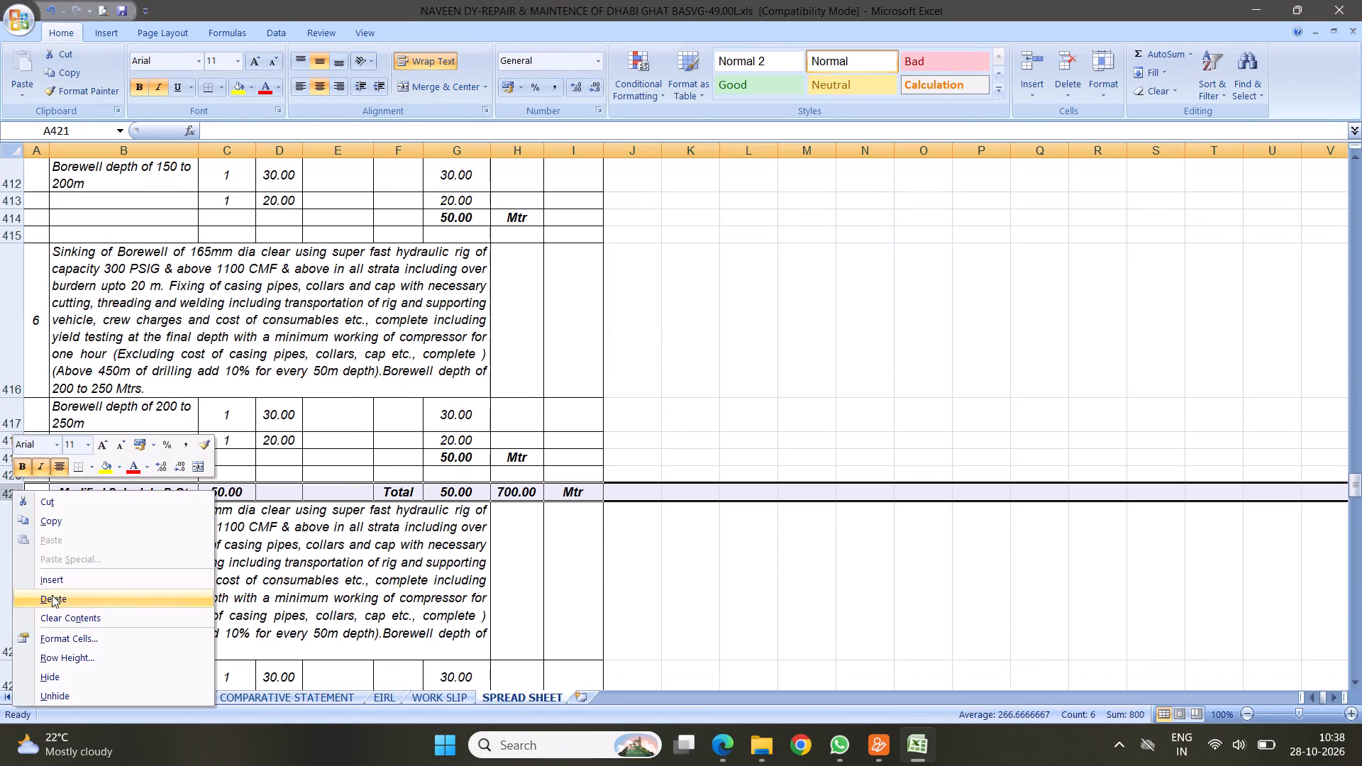
click(48, 589)
Delete the old Schedule-B or Modified Schedule-B Qty rows under borewell items 7, 8 and 9, at rows 426, 431 and 435 in turn.
scroll(317, 472, down, 4)
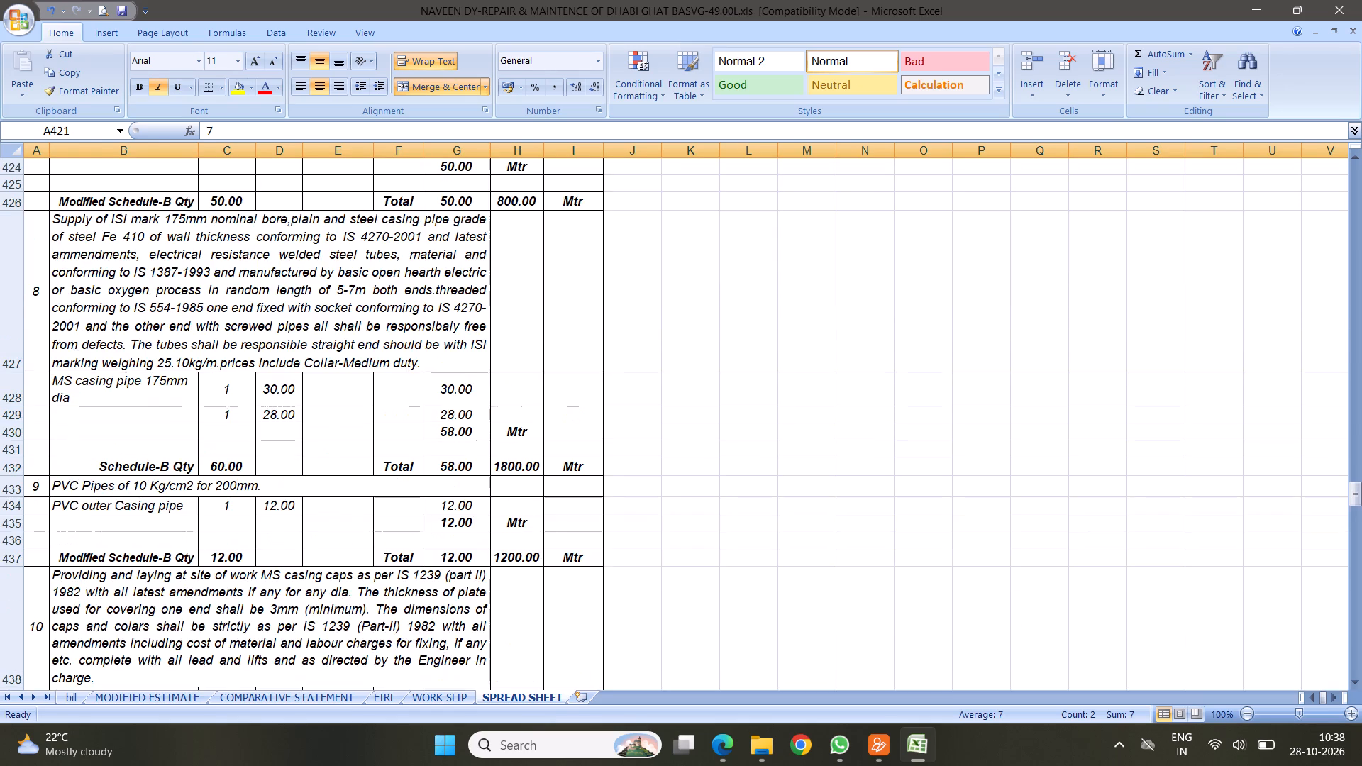
scroll(254, 380, up, 1)
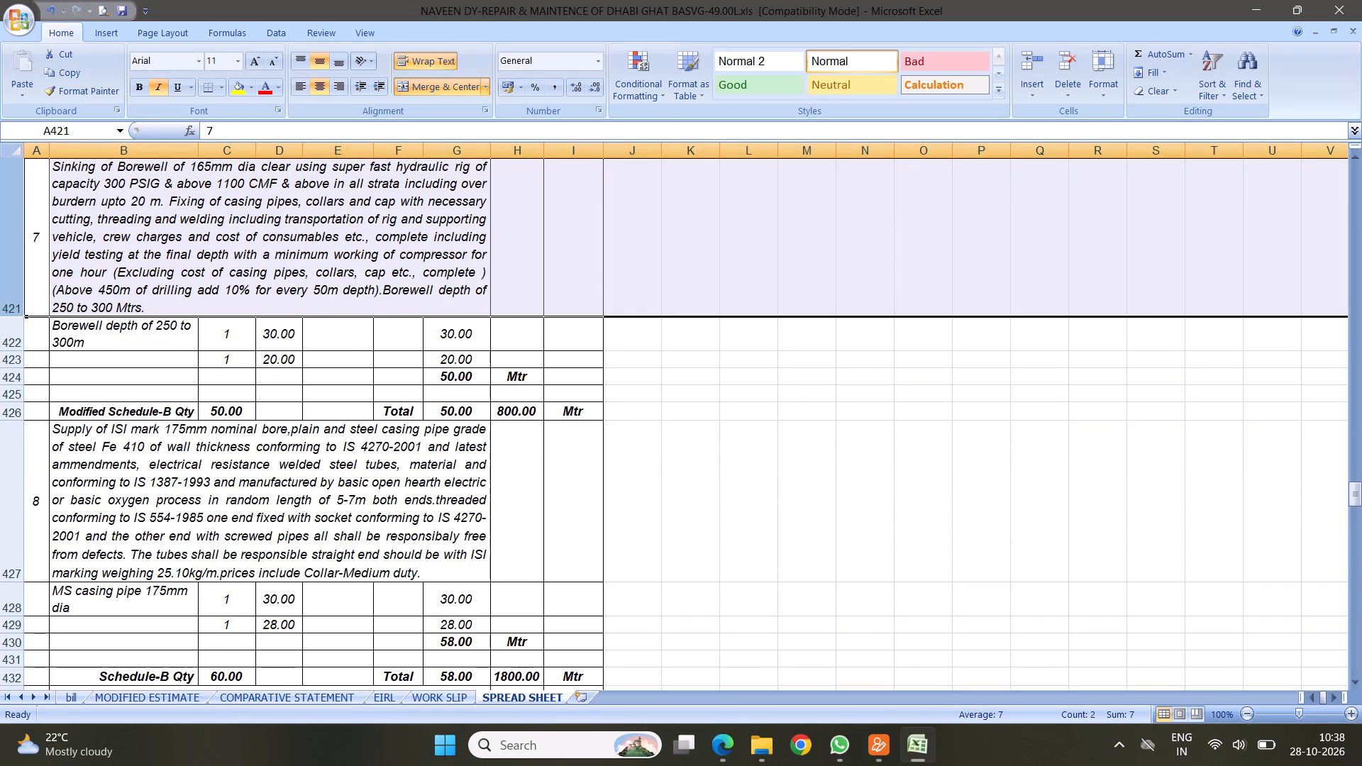
click(13, 412)
right_click(13, 412)
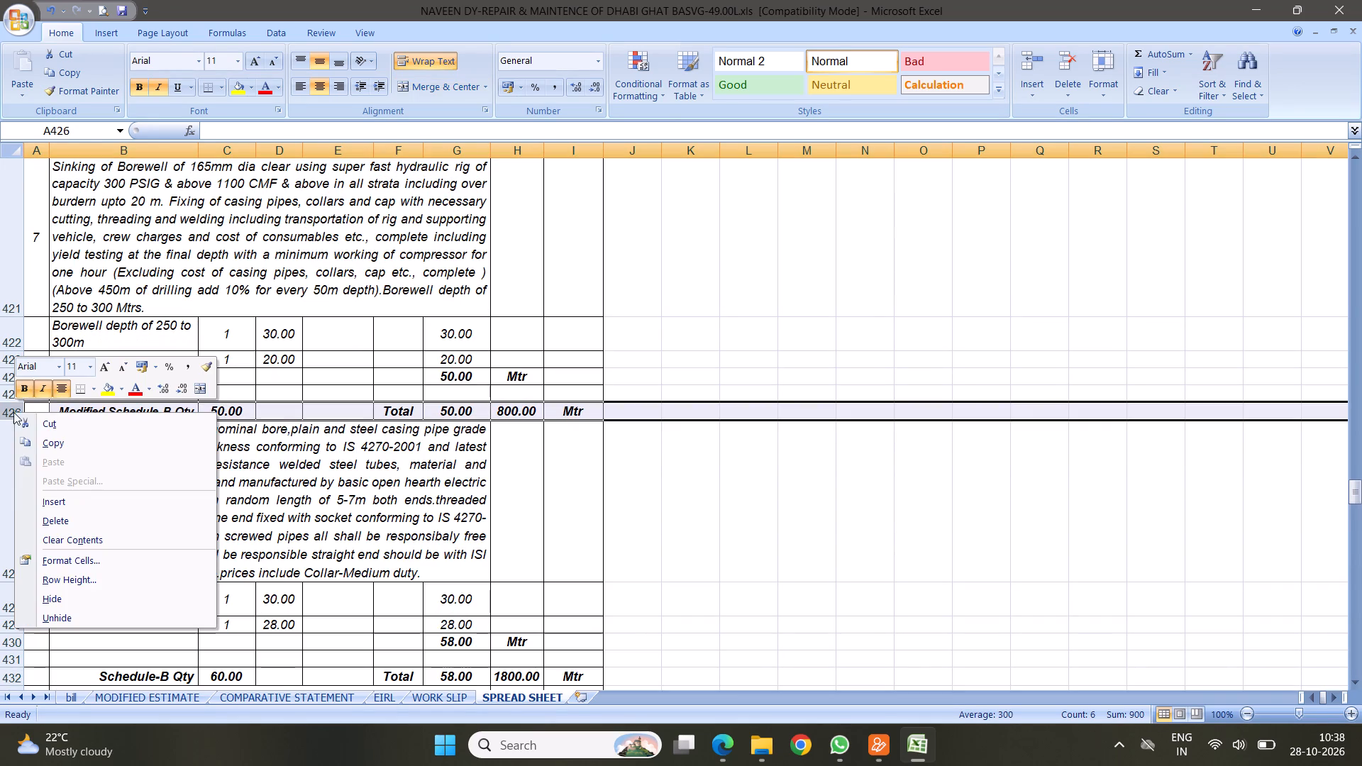
click(71, 516)
scroll(232, 449, down, 1)
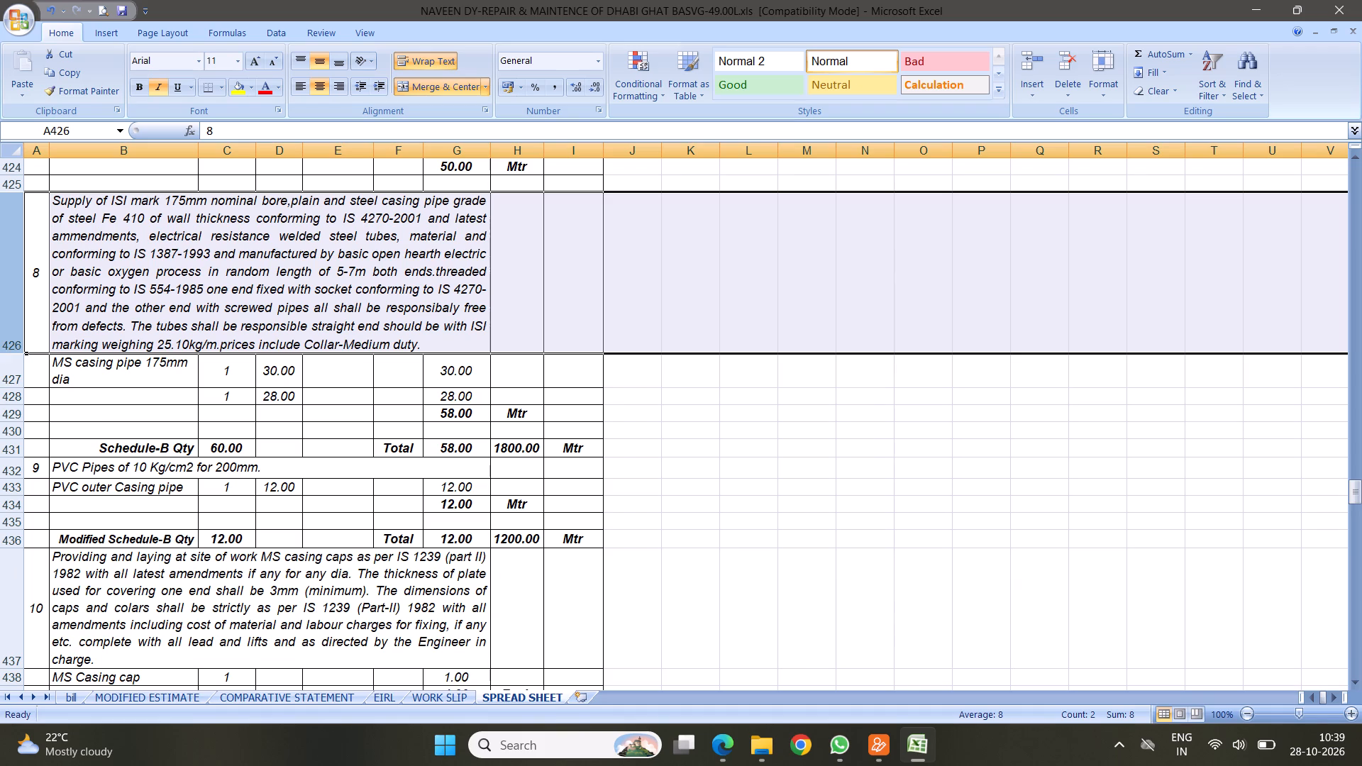
click(13, 451)
right_click(13, 451)
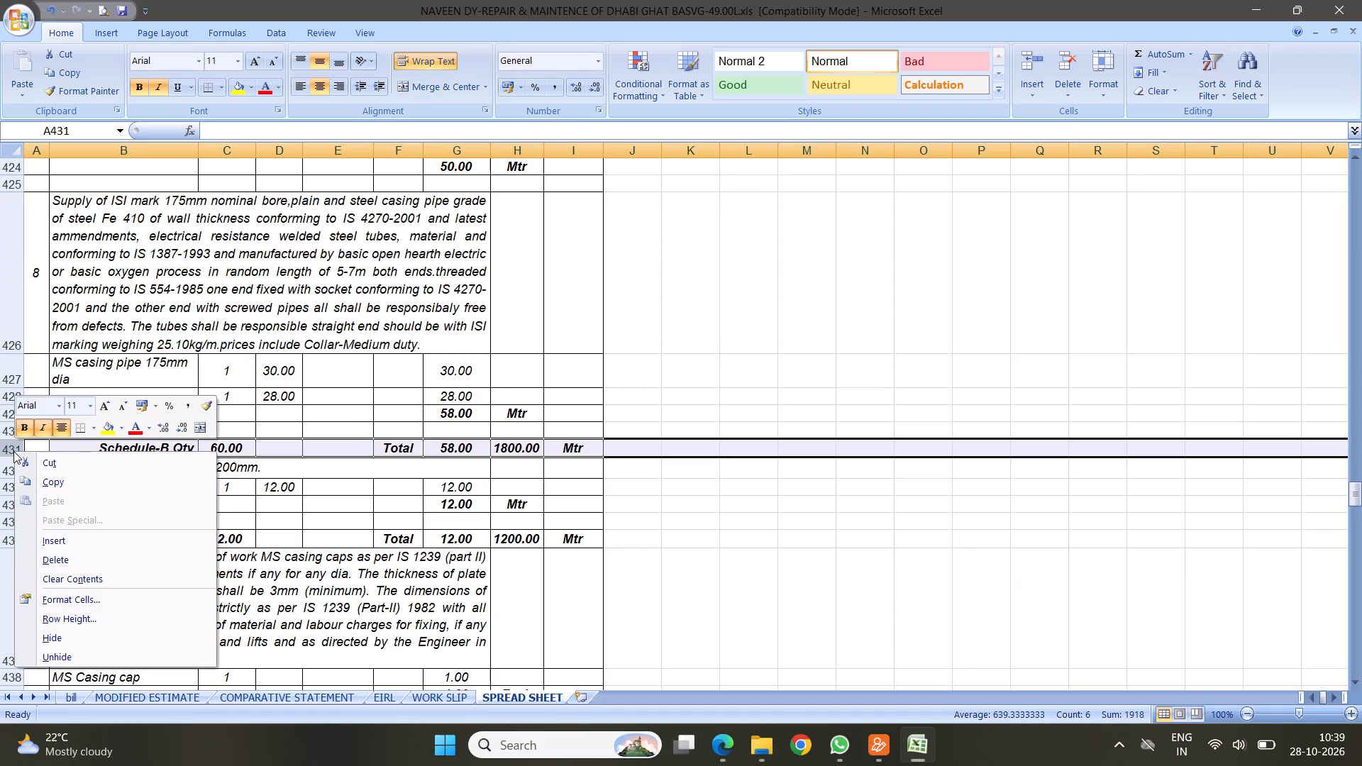
click(58, 560)
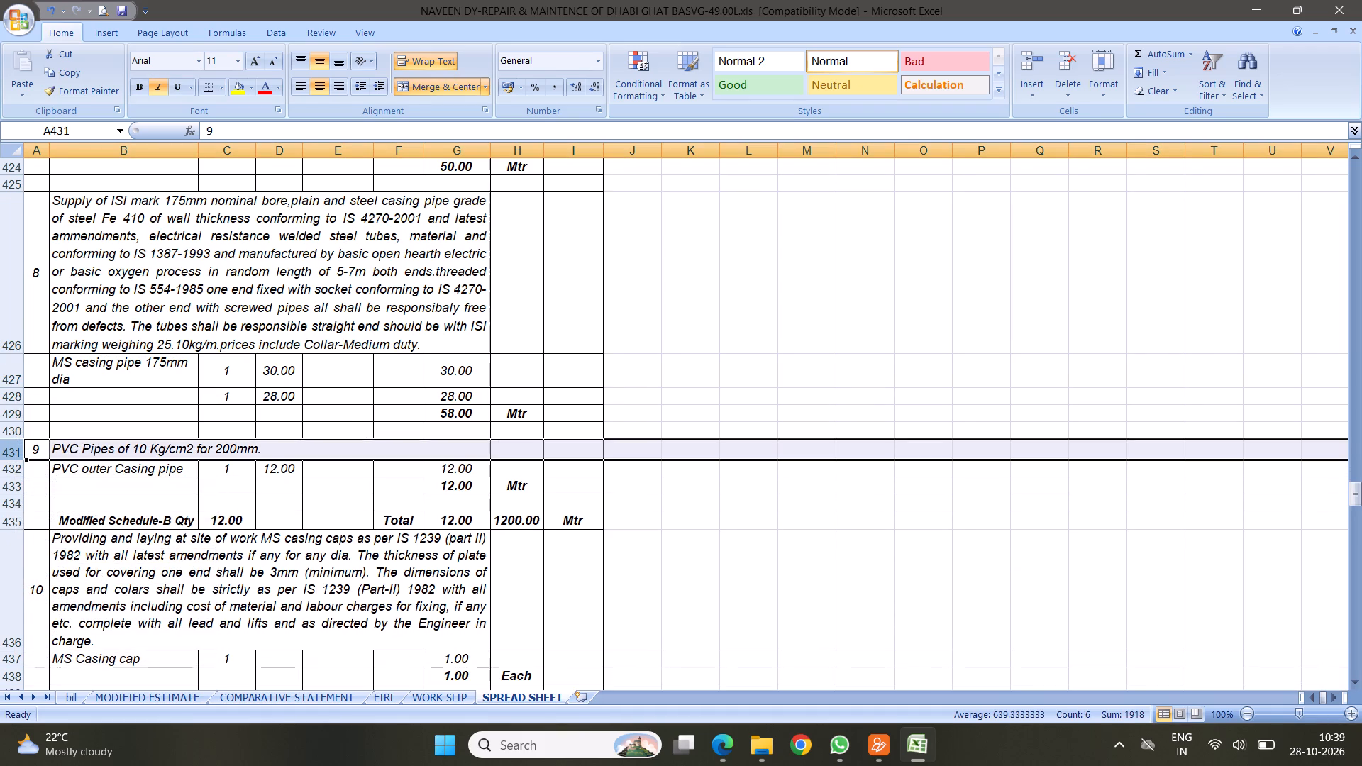
click(11, 523)
right_click(11, 524)
click(65, 414)
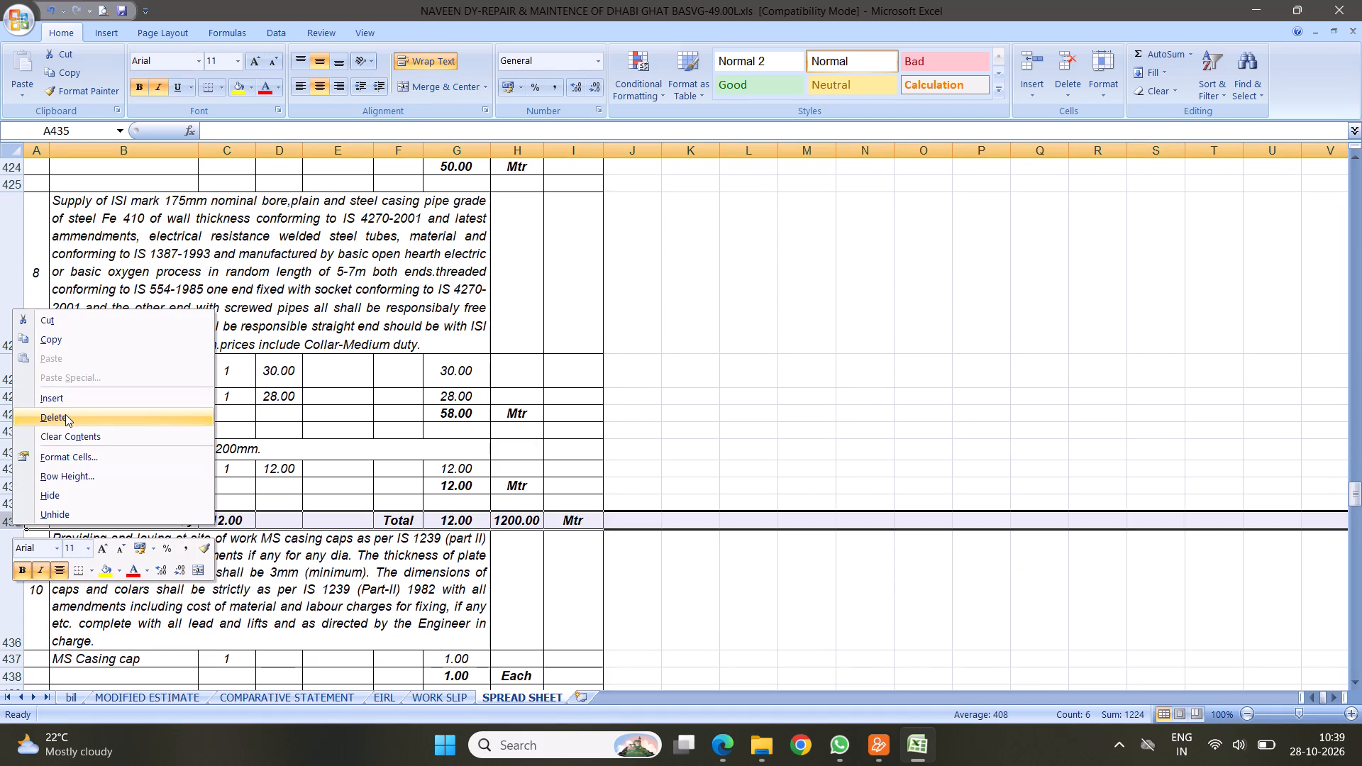
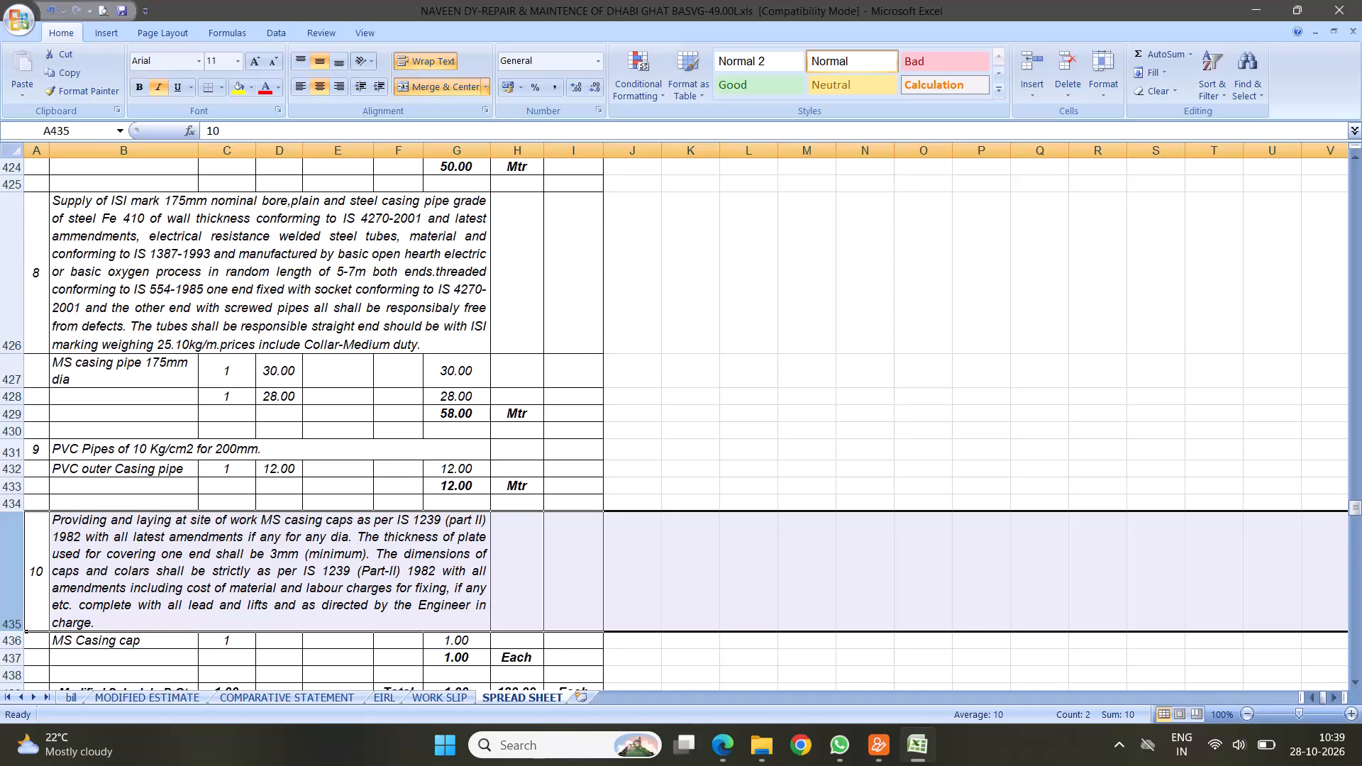
Delete row 439, the old Modified Schedule-B Qty row under item 10, MS casing caps, keeping the blank row above it.
scroll(272, 515, down, 2)
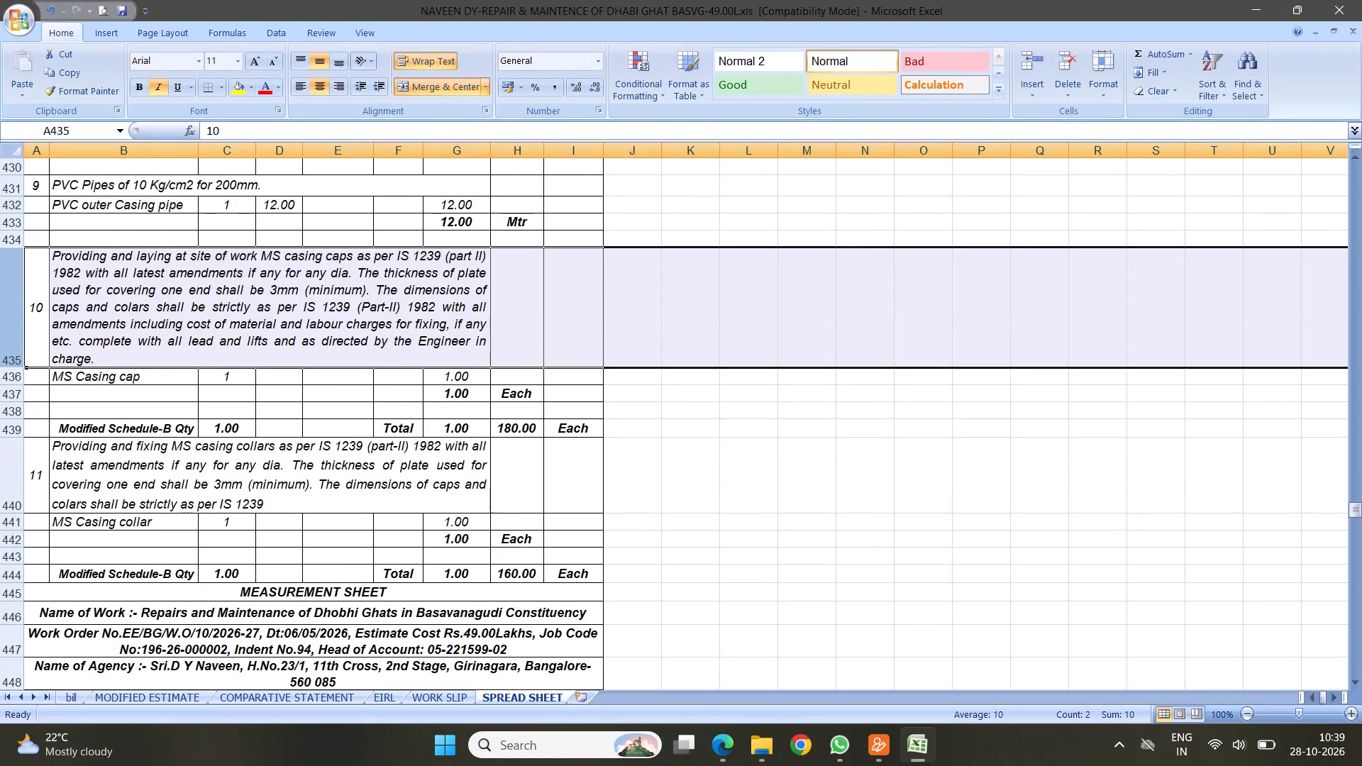
click(13, 428)
right_click(13, 428)
click(67, 535)
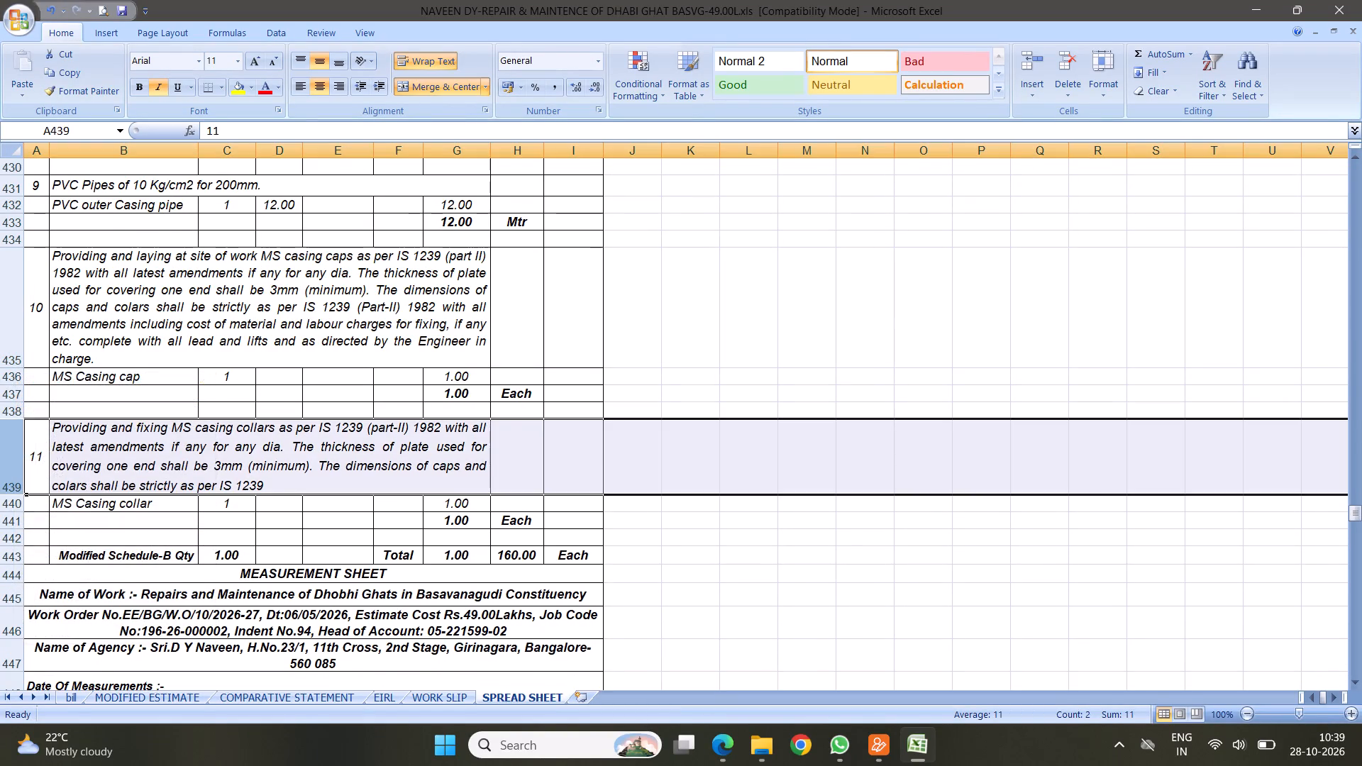
Copy the quantity summary and signature block in rows 378 to 388 and insert it at row 442, below item 11's MS casing collar quantity.
scroll(330, 509, down, 3)
scroll(345, 369, up, 6)
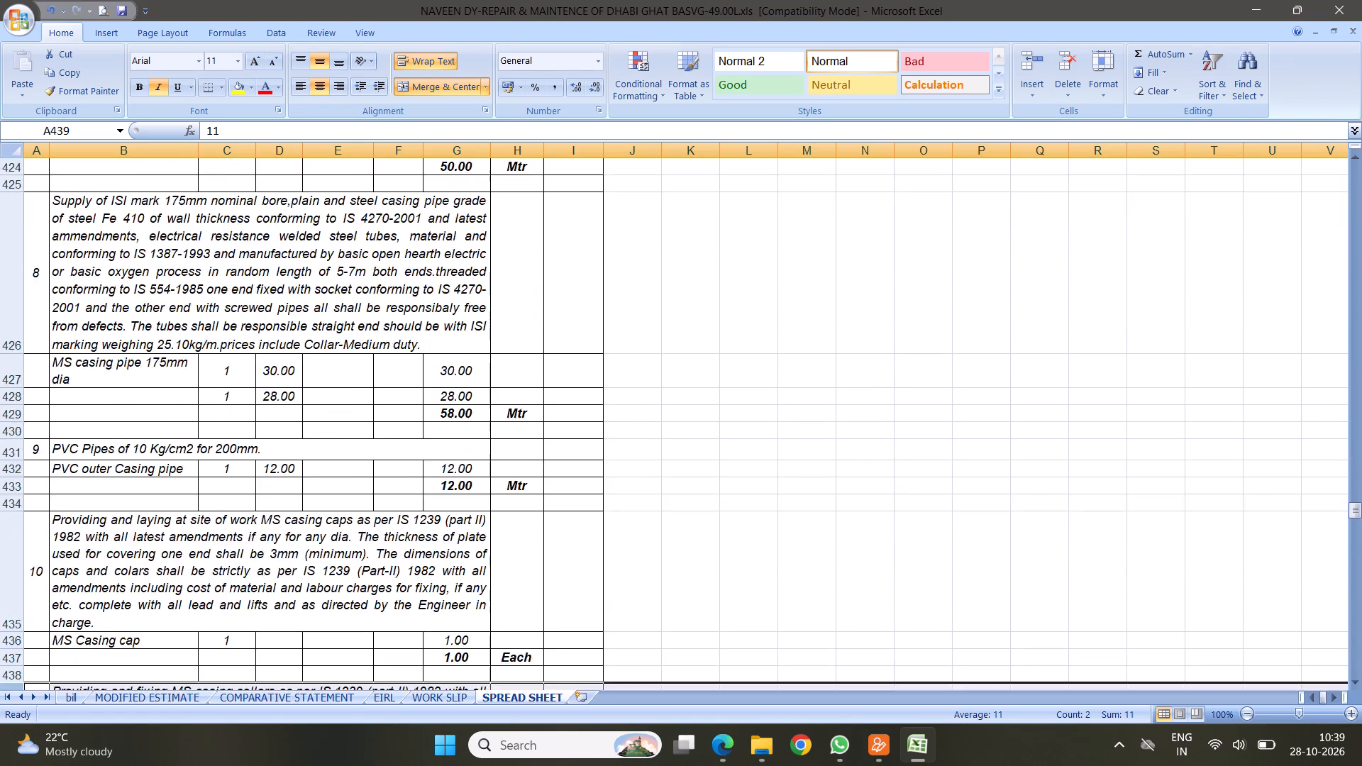
scroll(345, 369, up, 18)
scroll(331, 375, down, 4)
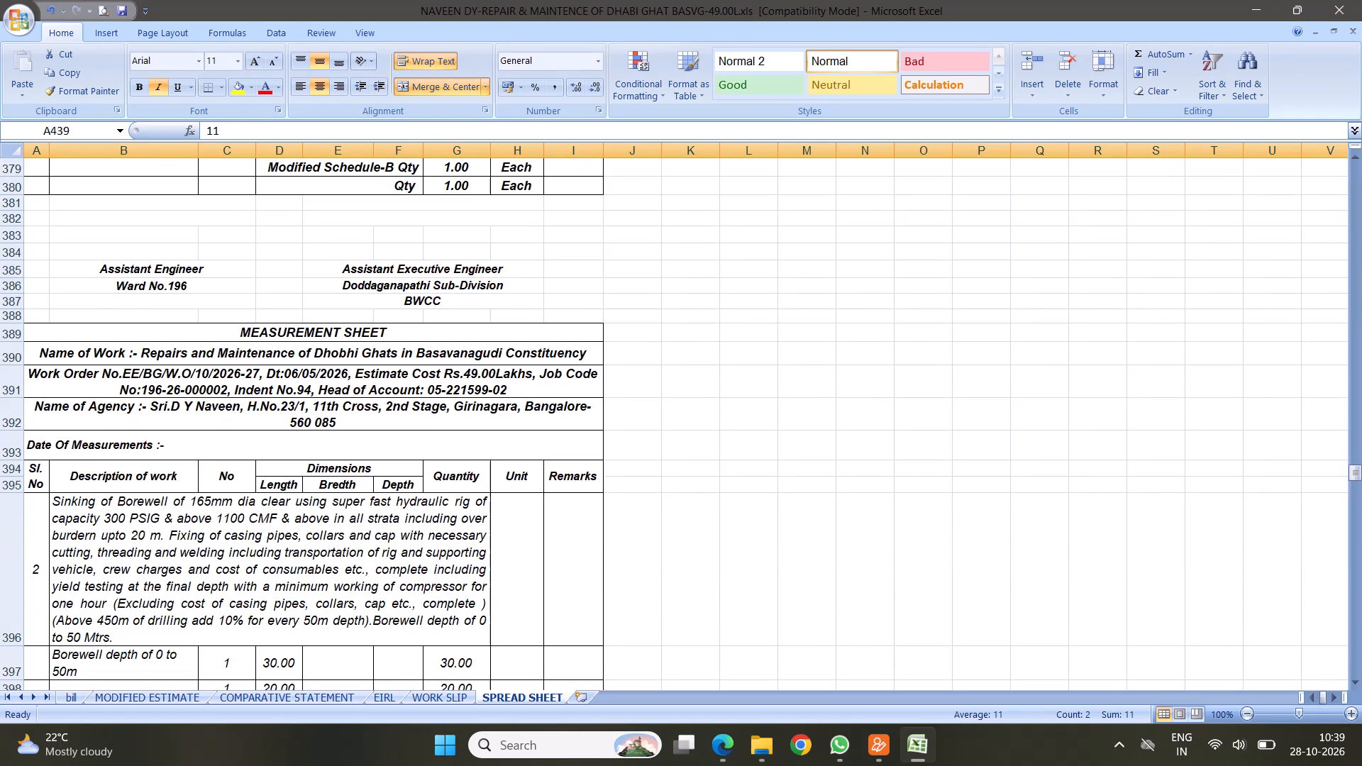
scroll(309, 332, up, 1)
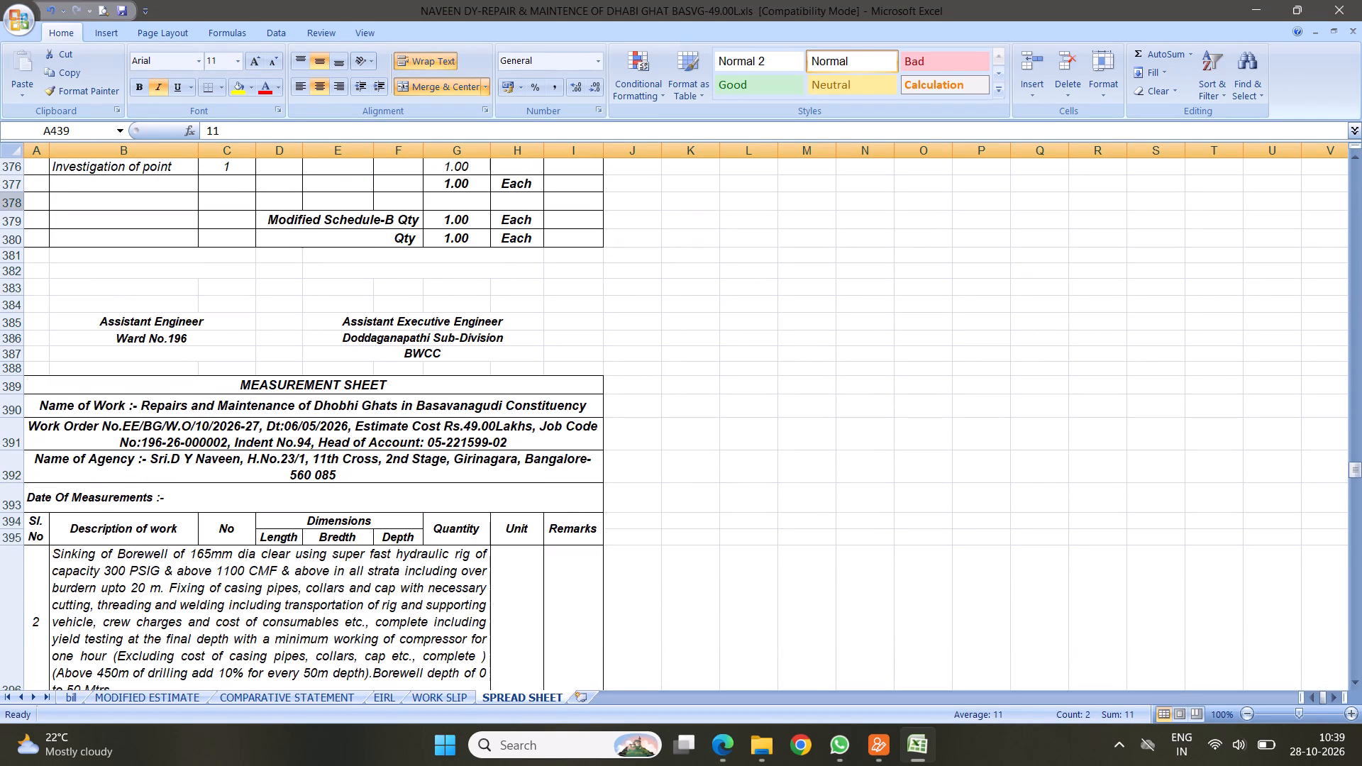
drag(10, 201, 21, 362)
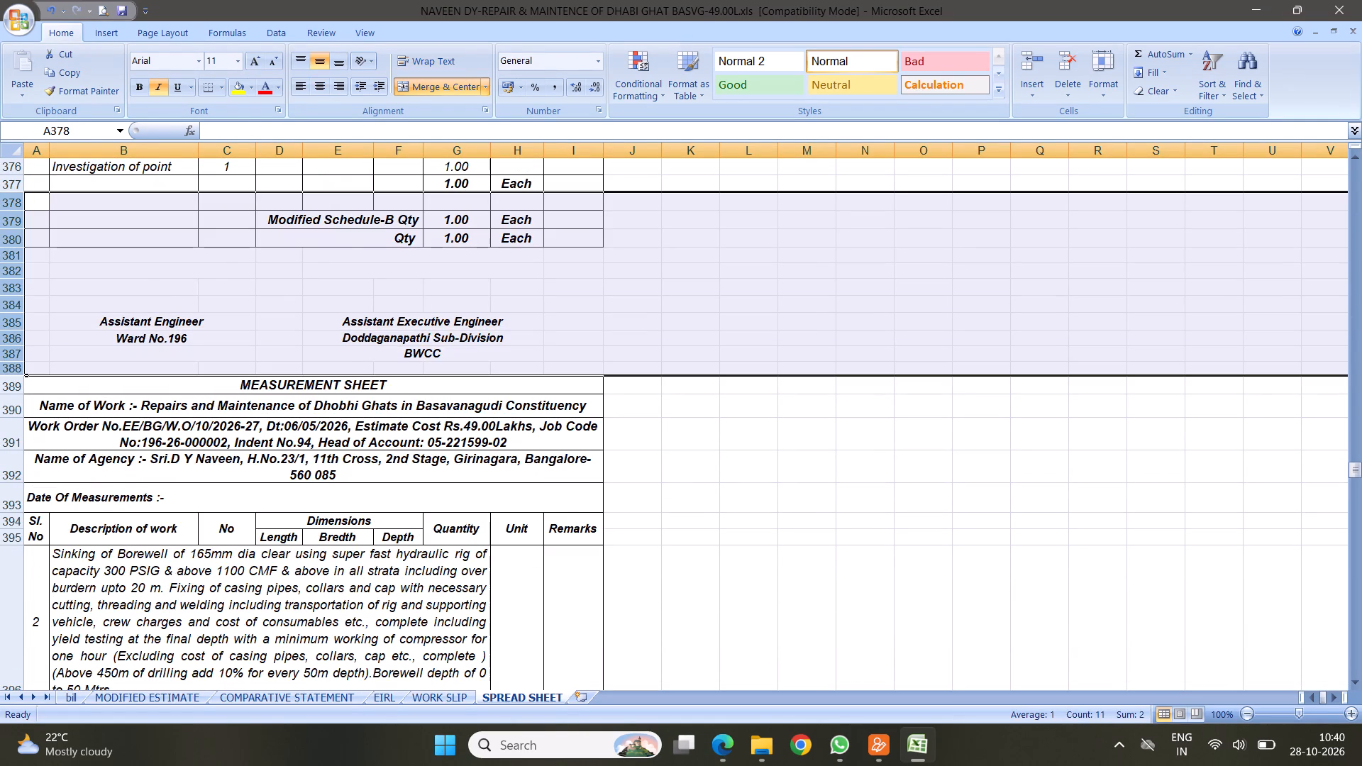
right_click(144, 301)
click(196, 330)
scroll(292, 387, down, 8)
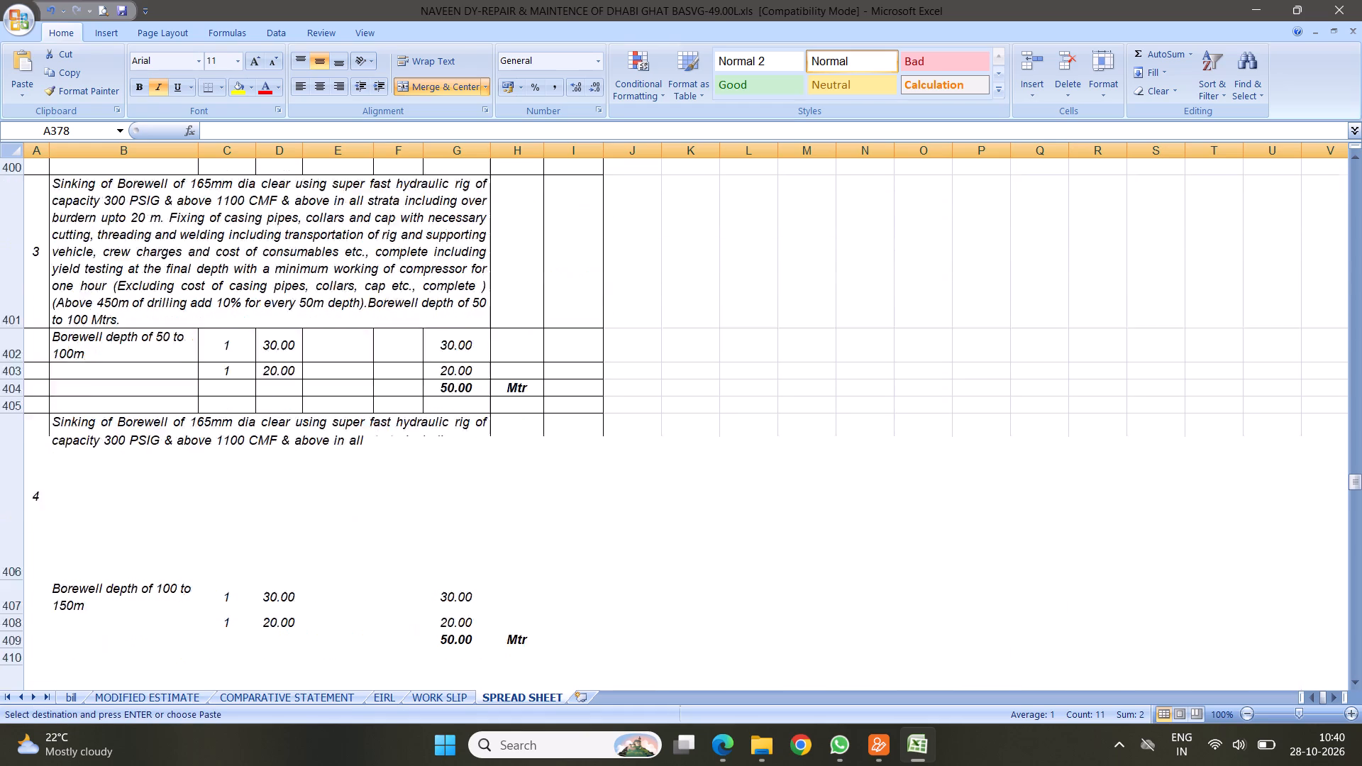
scroll(305, 392, down, 14)
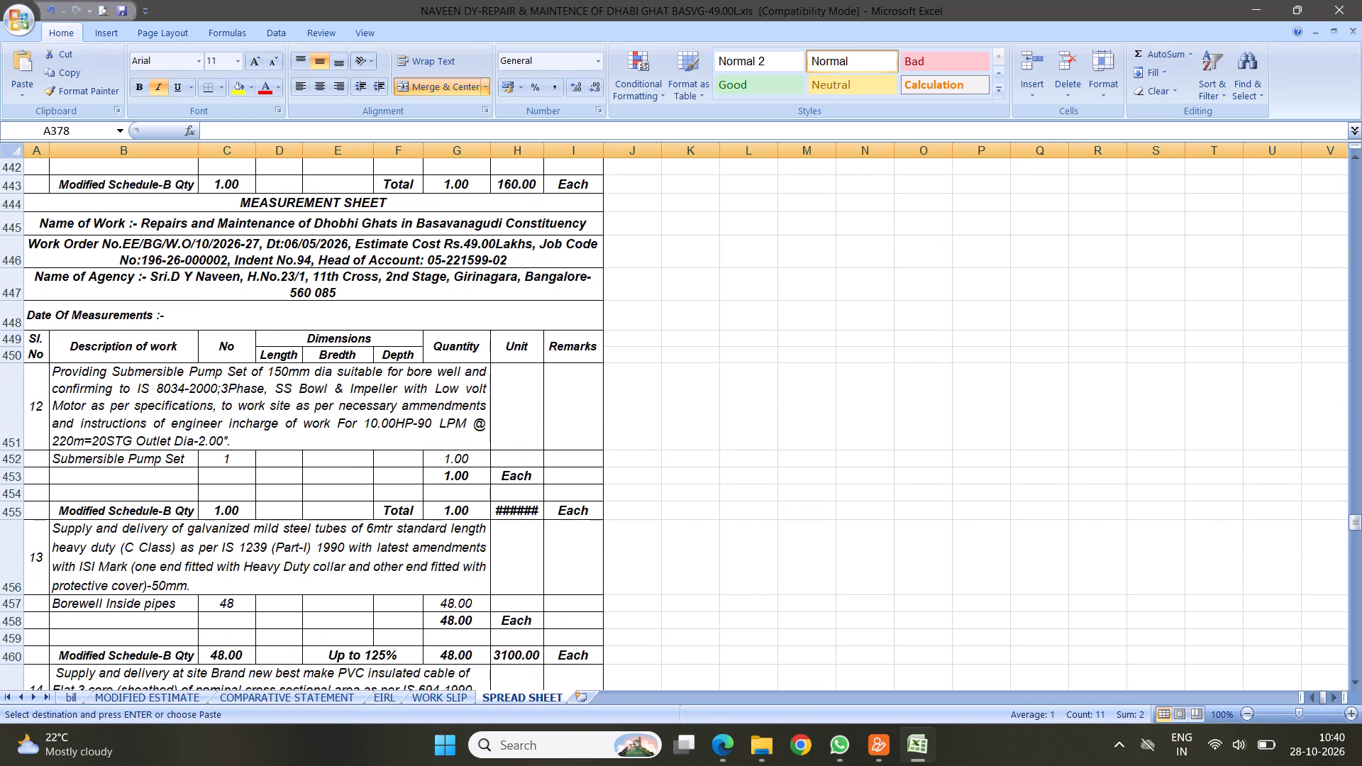
scroll(312, 364, up, 2)
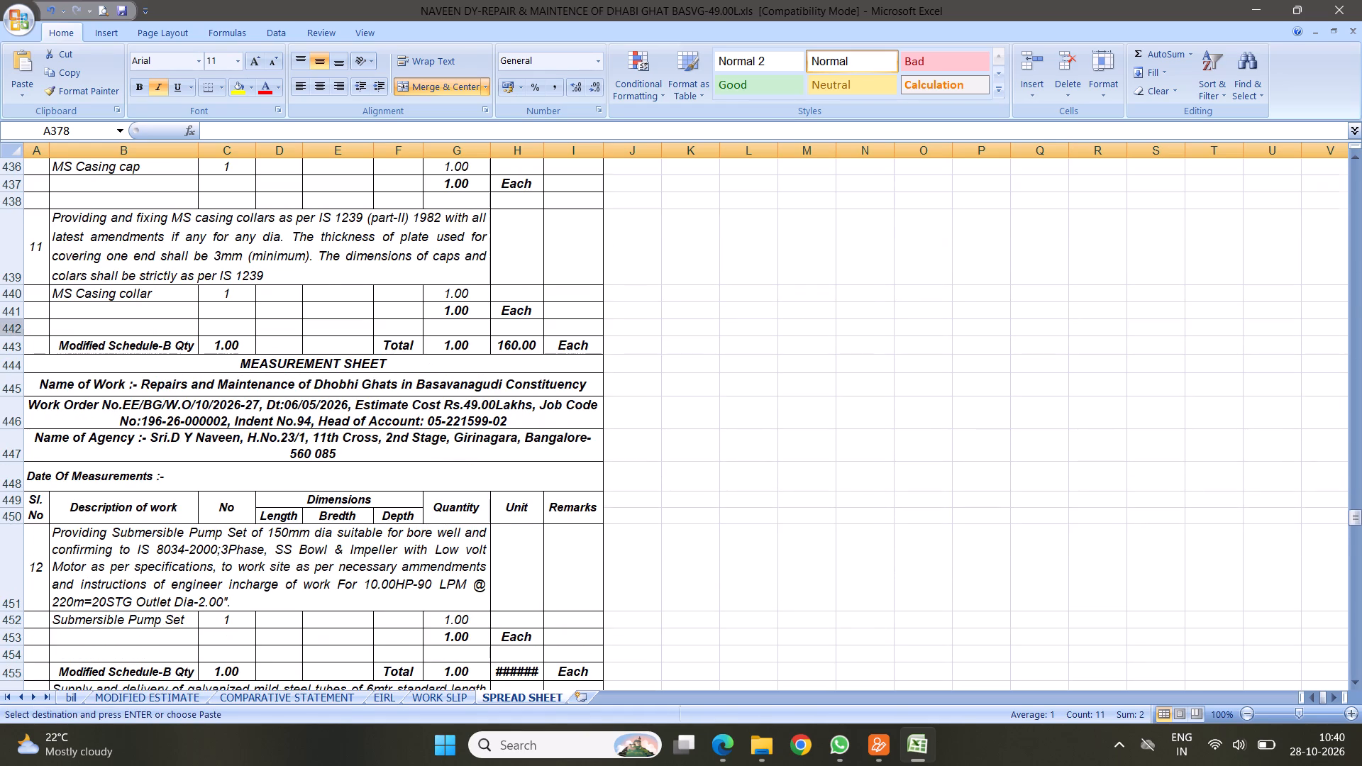
click(13, 324)
right_click(13, 324)
click(104, 411)
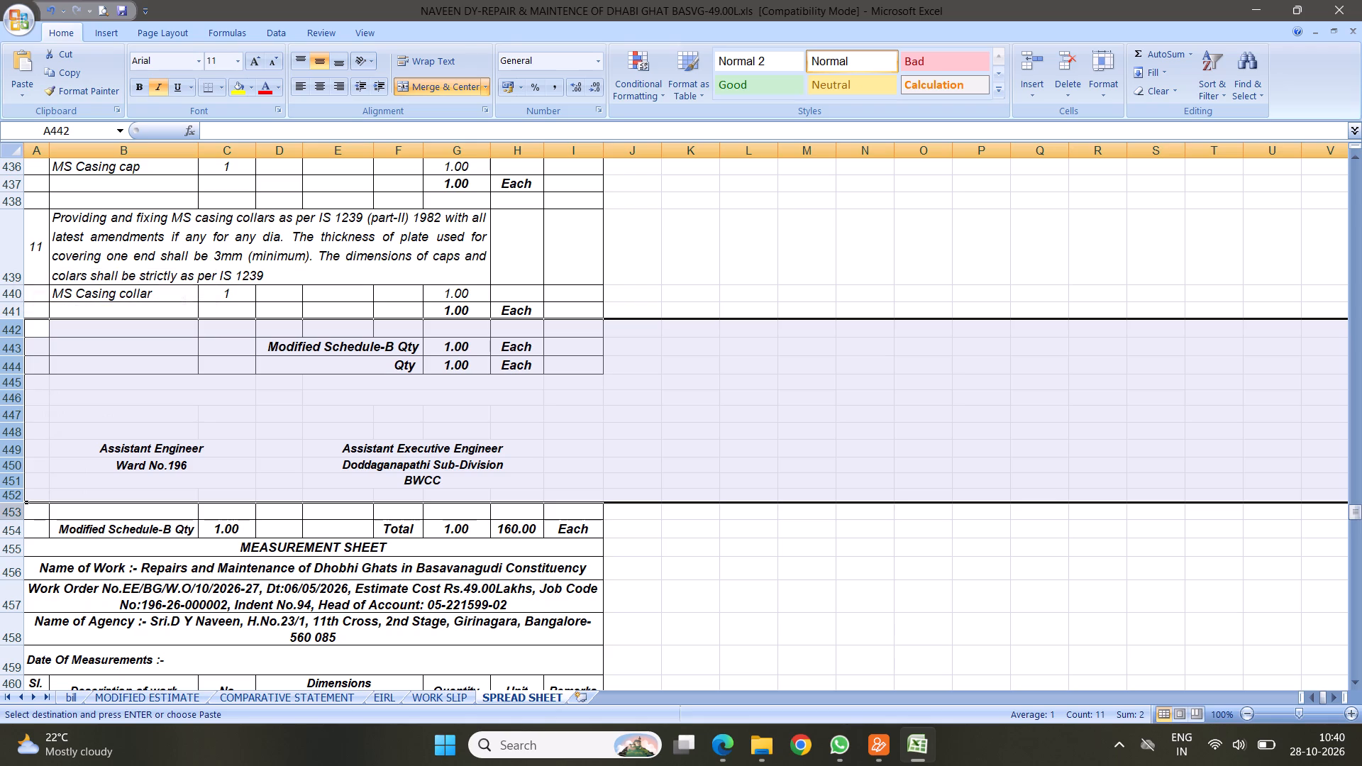
Delete rows 453 and 454, the blank row and the old Modified Schedule-B Qty row below item 11's signature block.
drag(11, 510, 13, 533)
right_click(67, 529)
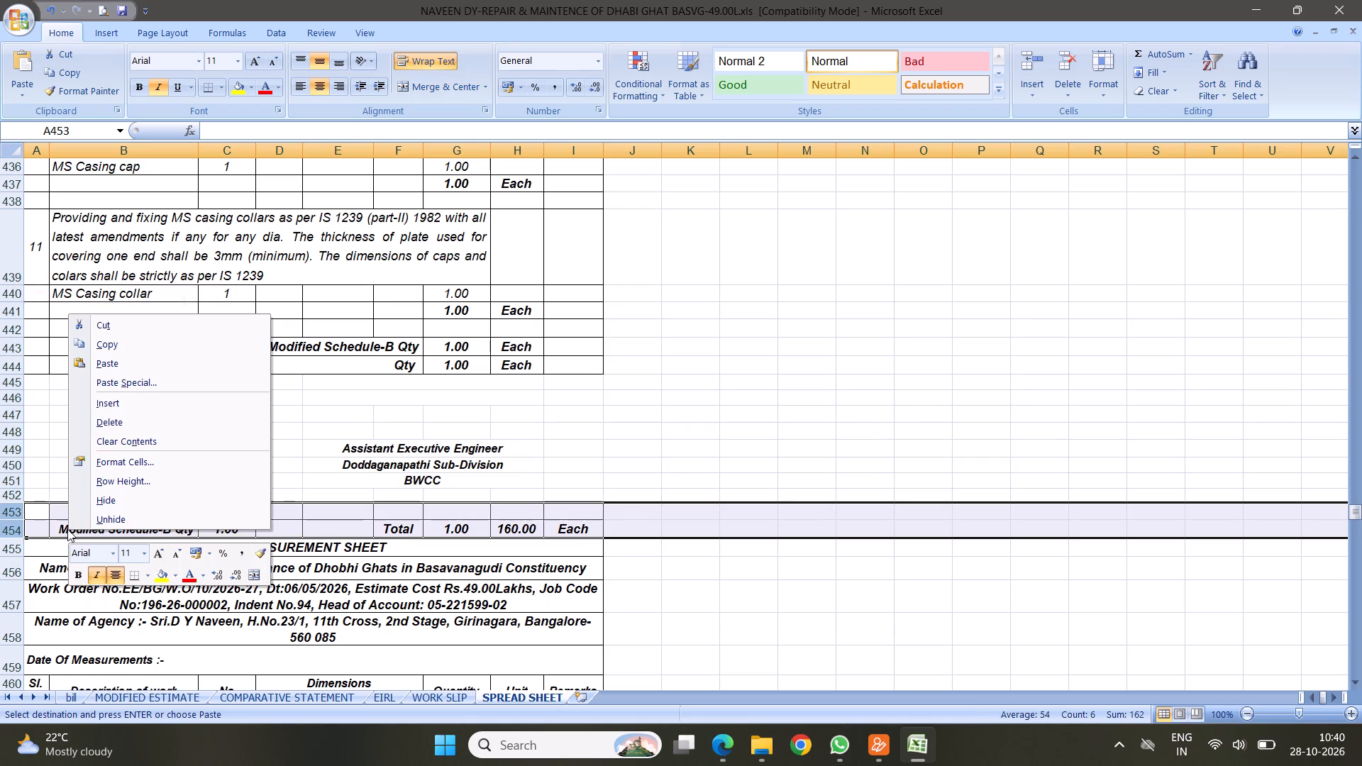
click(118, 427)
Delete the old Modified Schedule-B Qty rows under items 12 and 13, row 464 and then row 468, keeping the blank rows above them.
scroll(269, 432, down, 3)
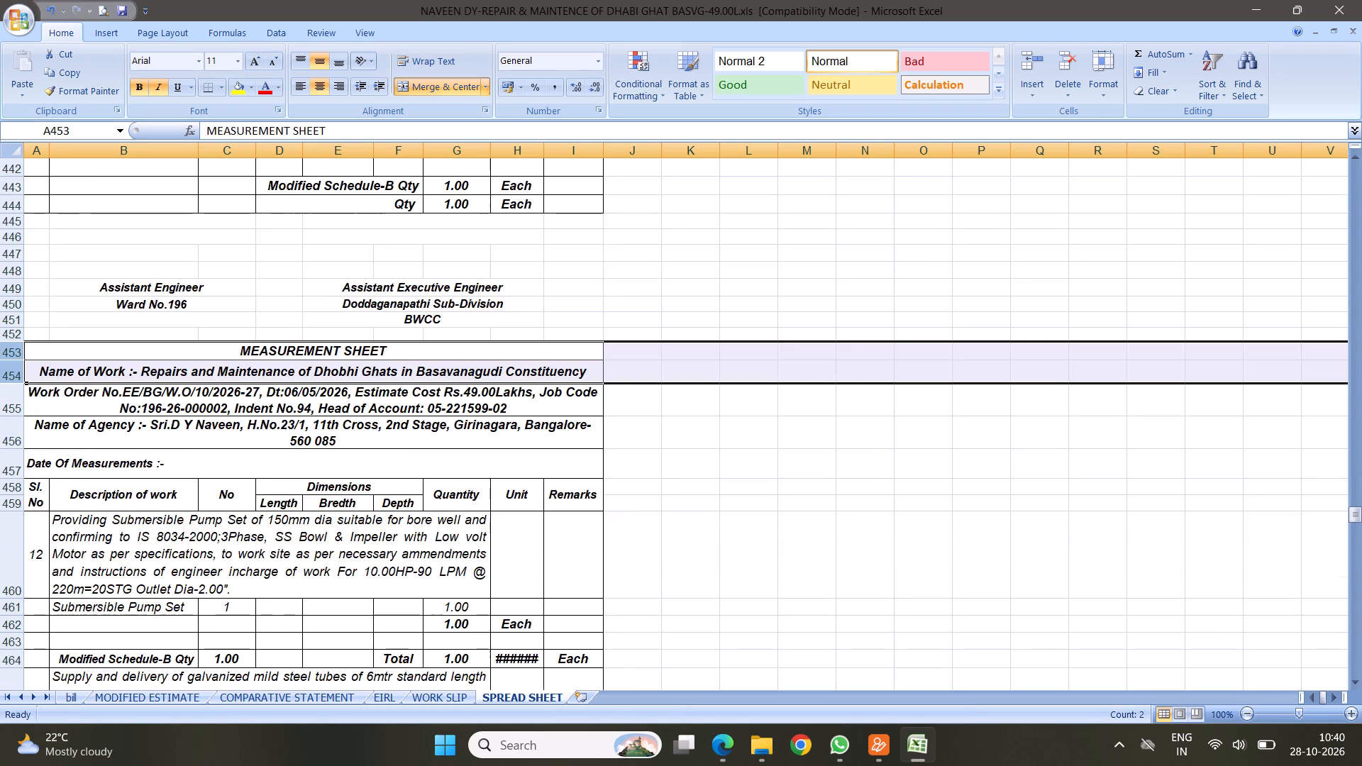
scroll(283, 426, down, 2)
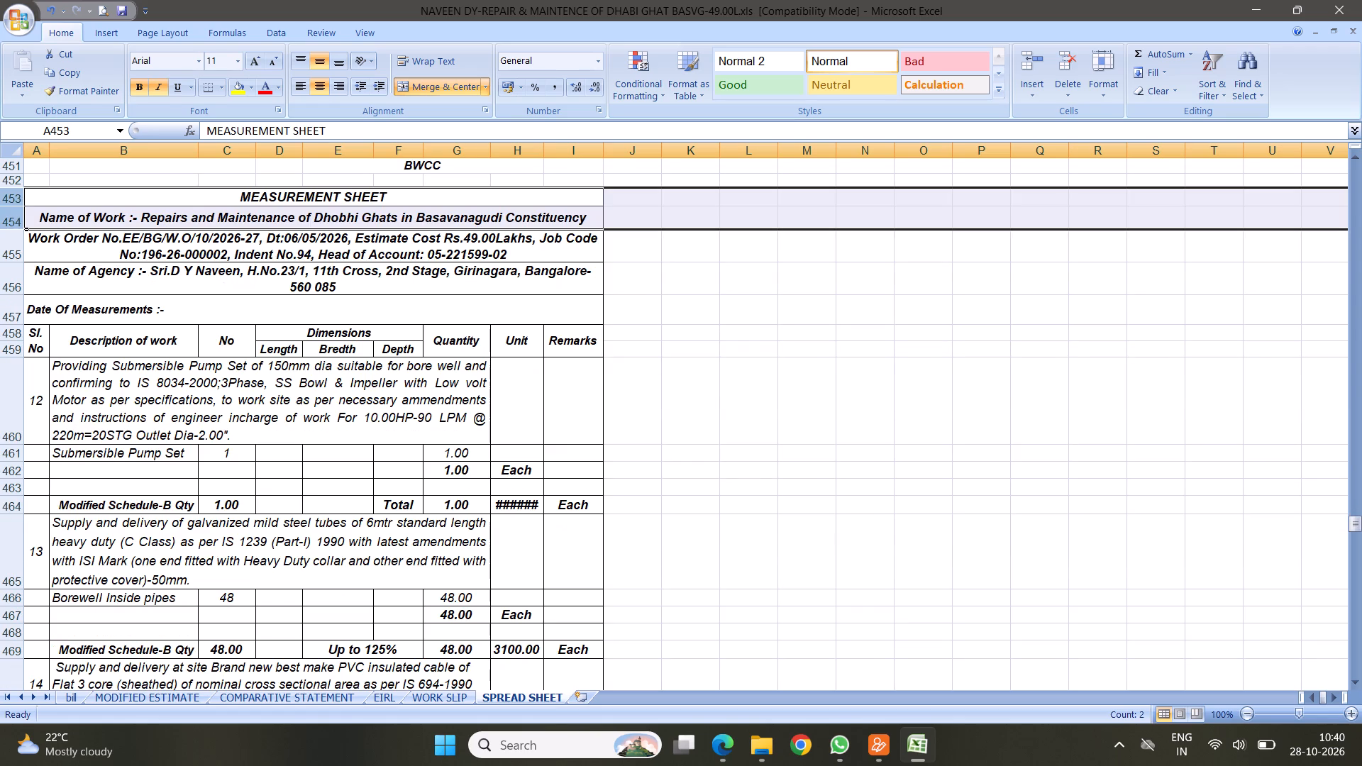
click(16, 506)
right_click(16, 506)
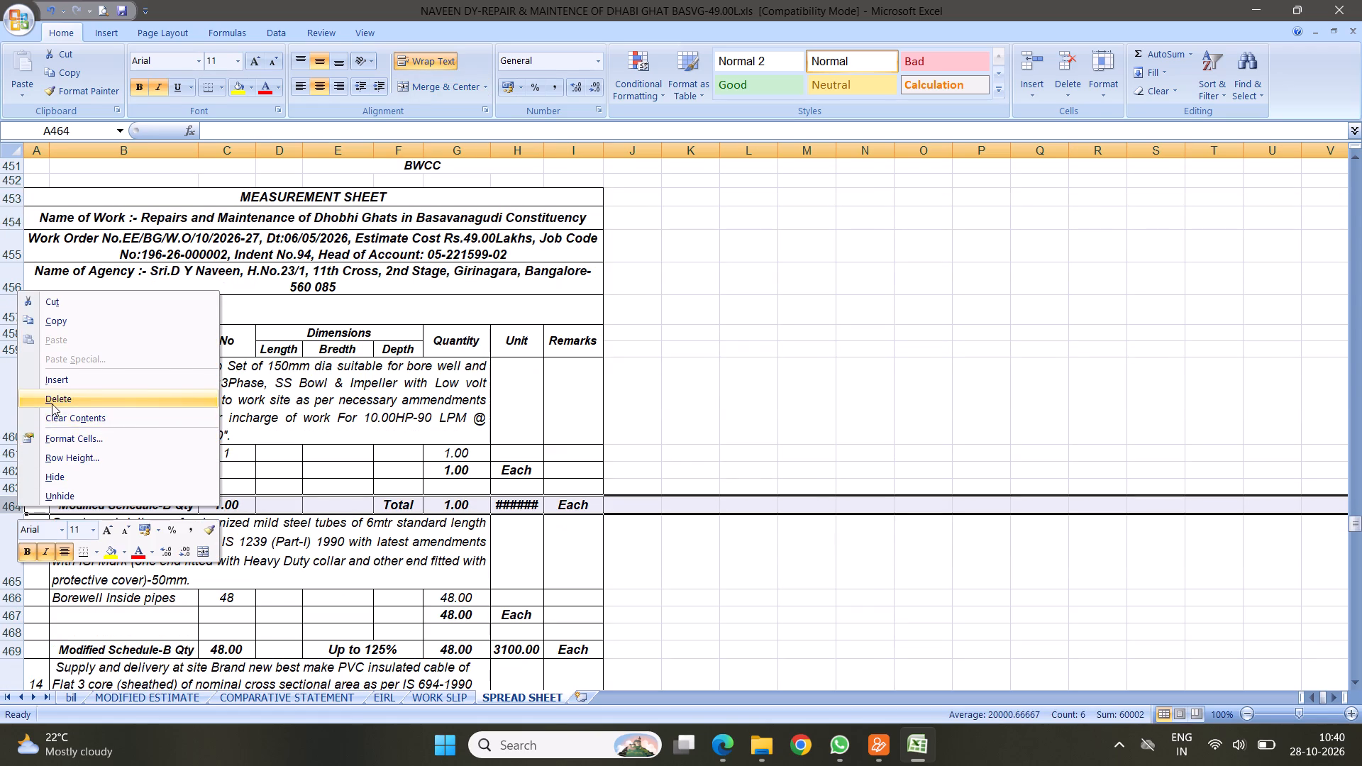
click(52, 400)
scroll(352, 399, down, 3)
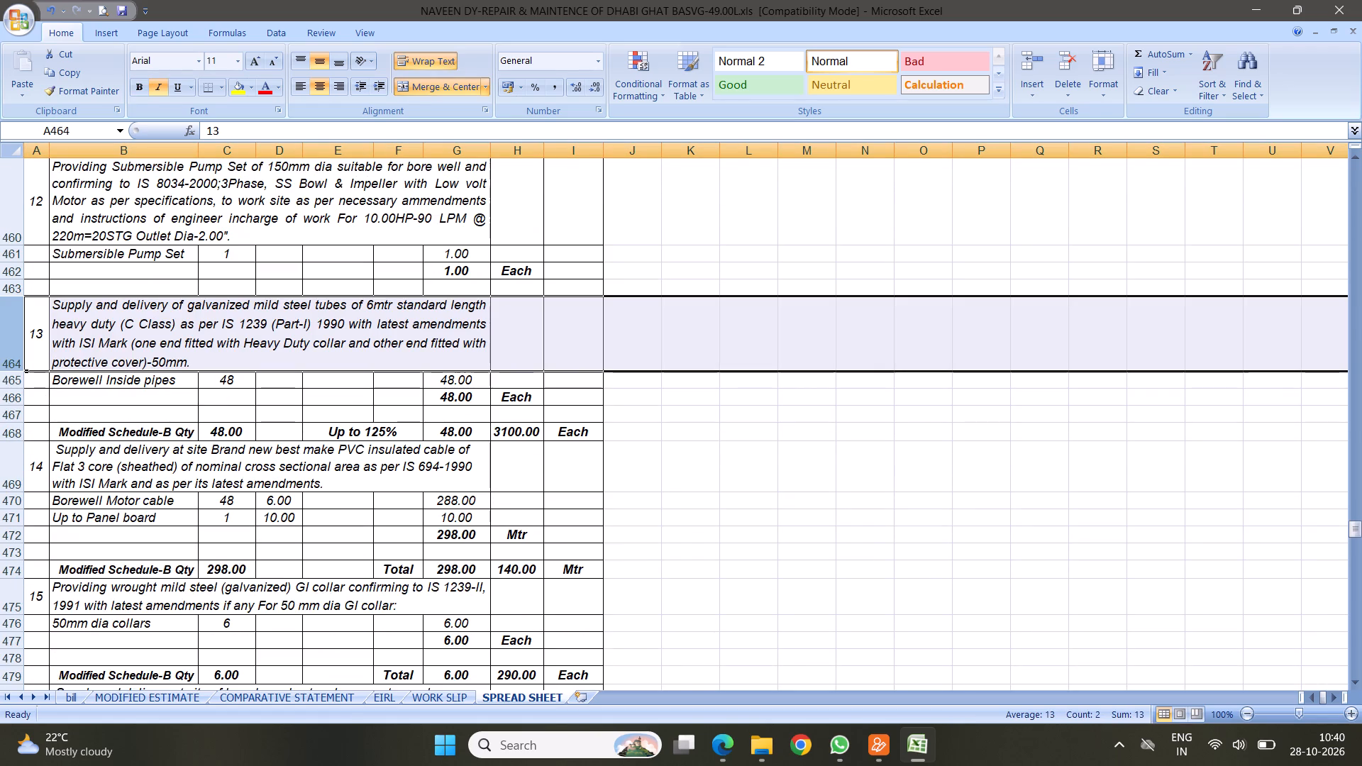
click(8, 430)
right_click(8, 430)
click(54, 535)
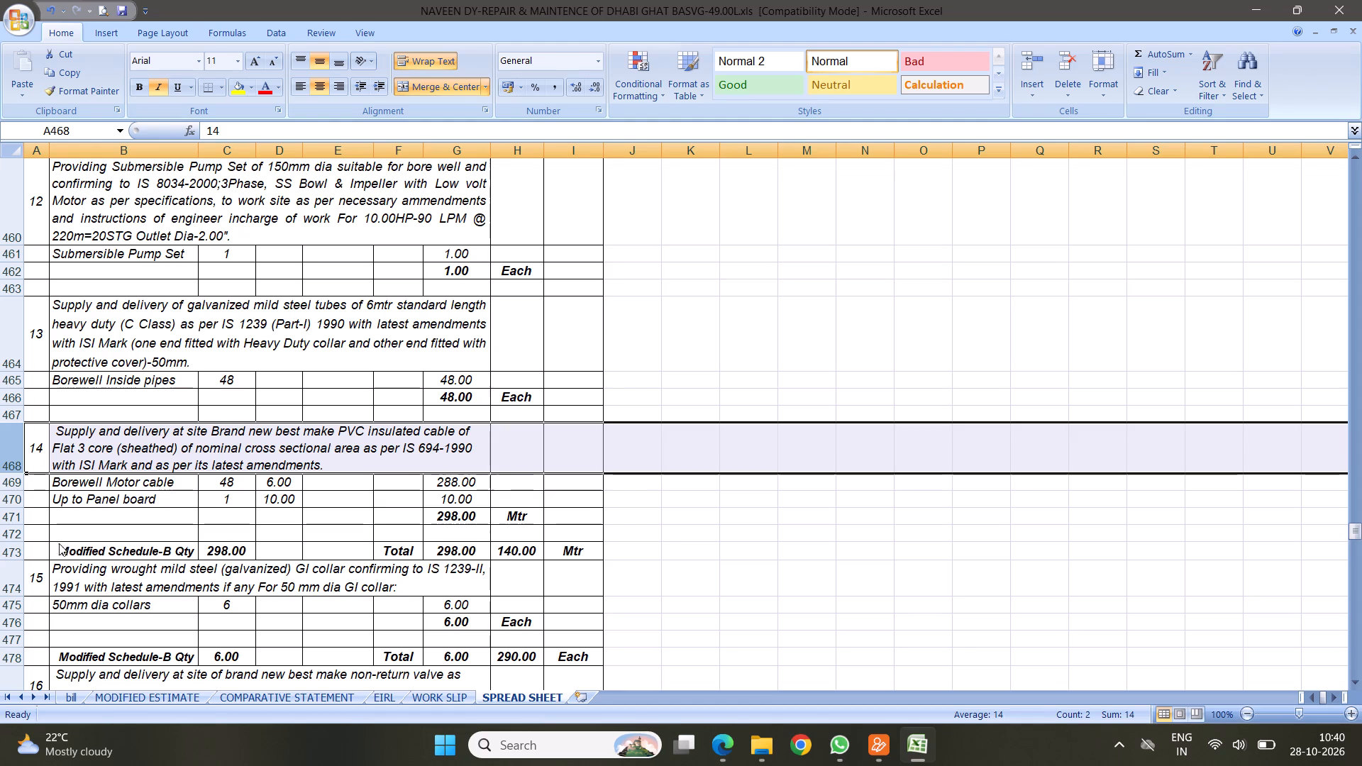
Delete the old Modified Schedule-B Qty rows under items 14 and 15, row 473 and then row 477, keeping the blank rows above them.
click(5, 555)
right_click(5, 555)
click(45, 443)
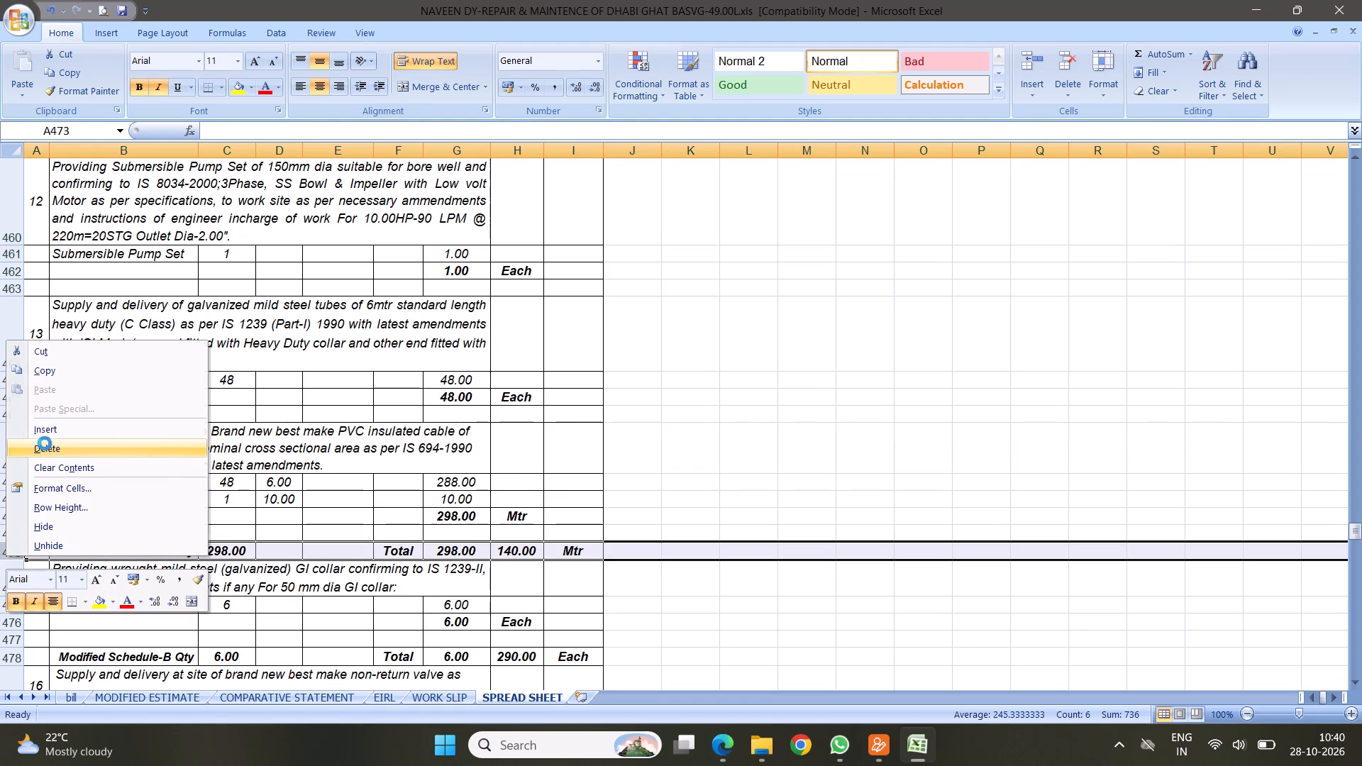
scroll(471, 403, down, 3)
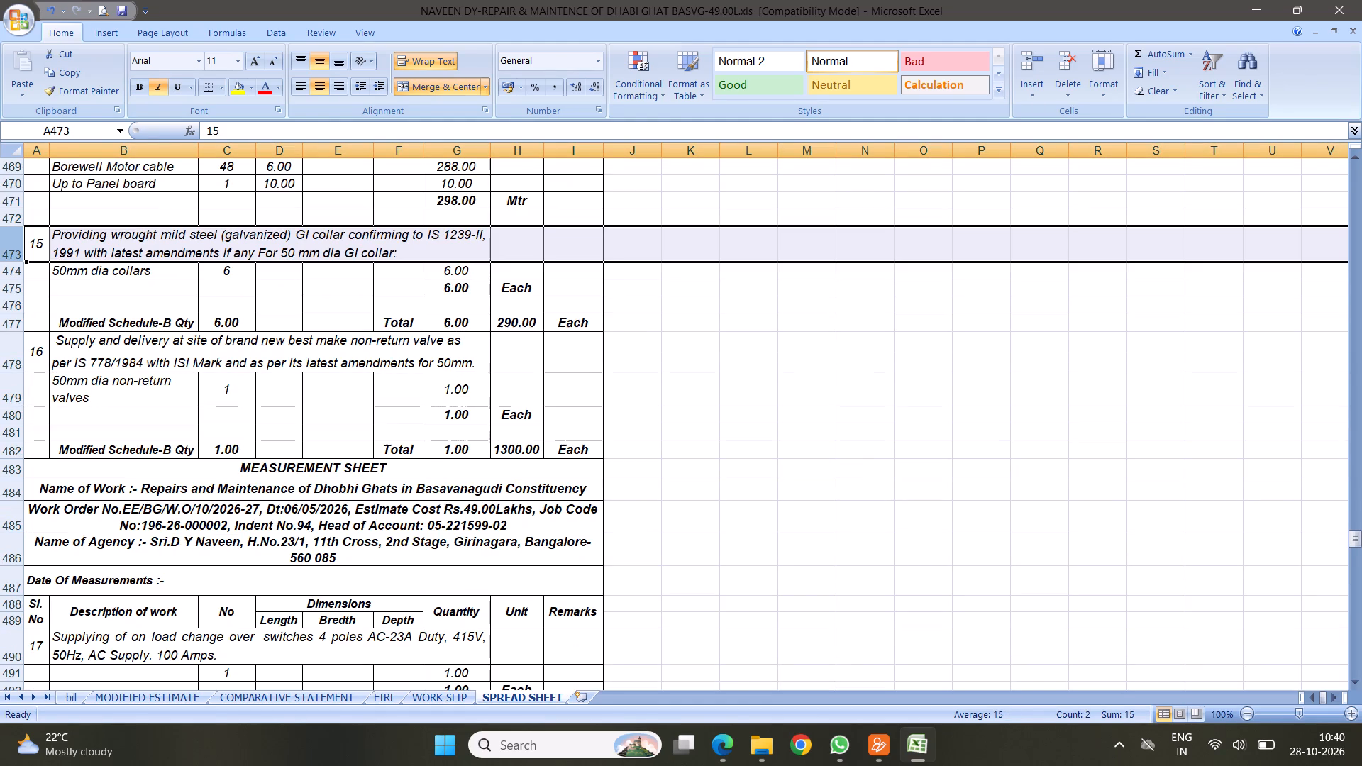
click(13, 324)
right_click(13, 324)
click(64, 433)
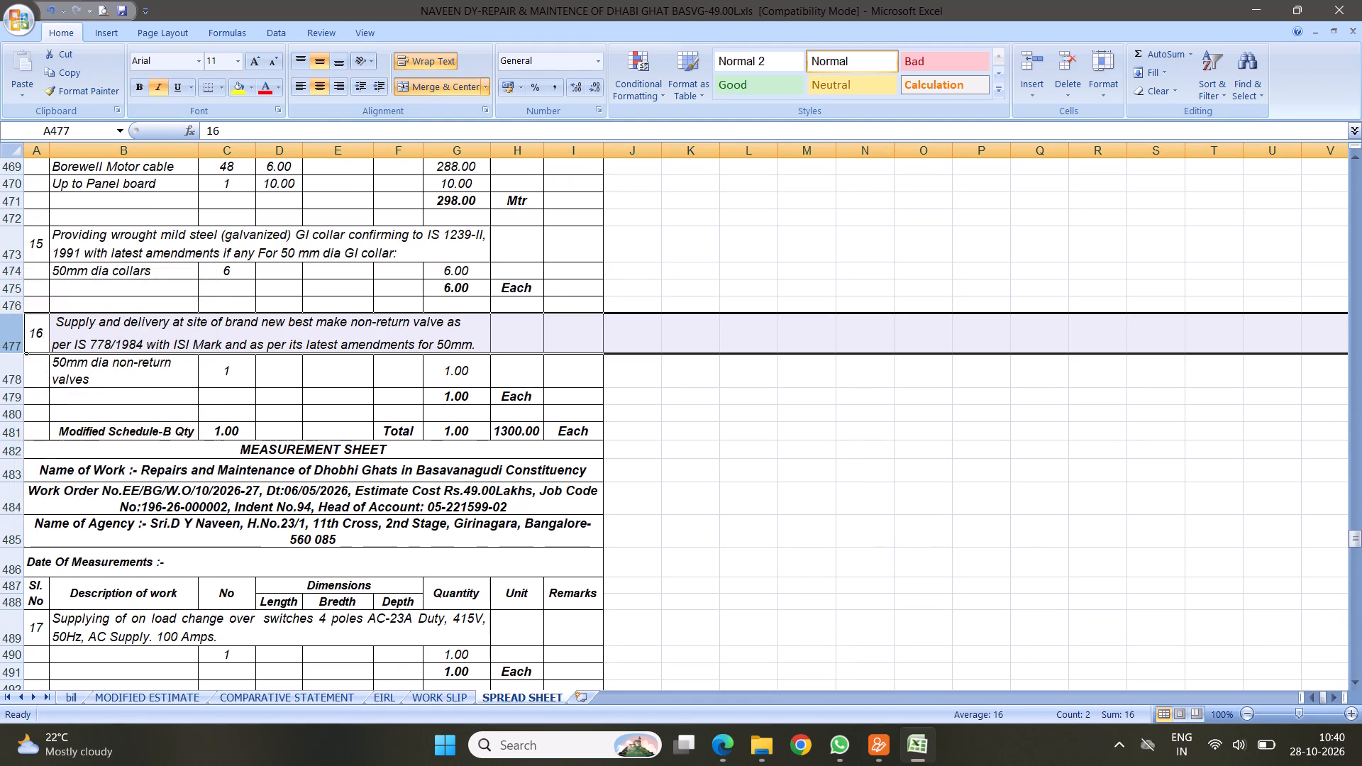
Copy item 11's quantity summary and signature block in rows 442 to 452 and insert it at row 480, below item 16's non-return valve quantity.
scroll(248, 384, up, 8)
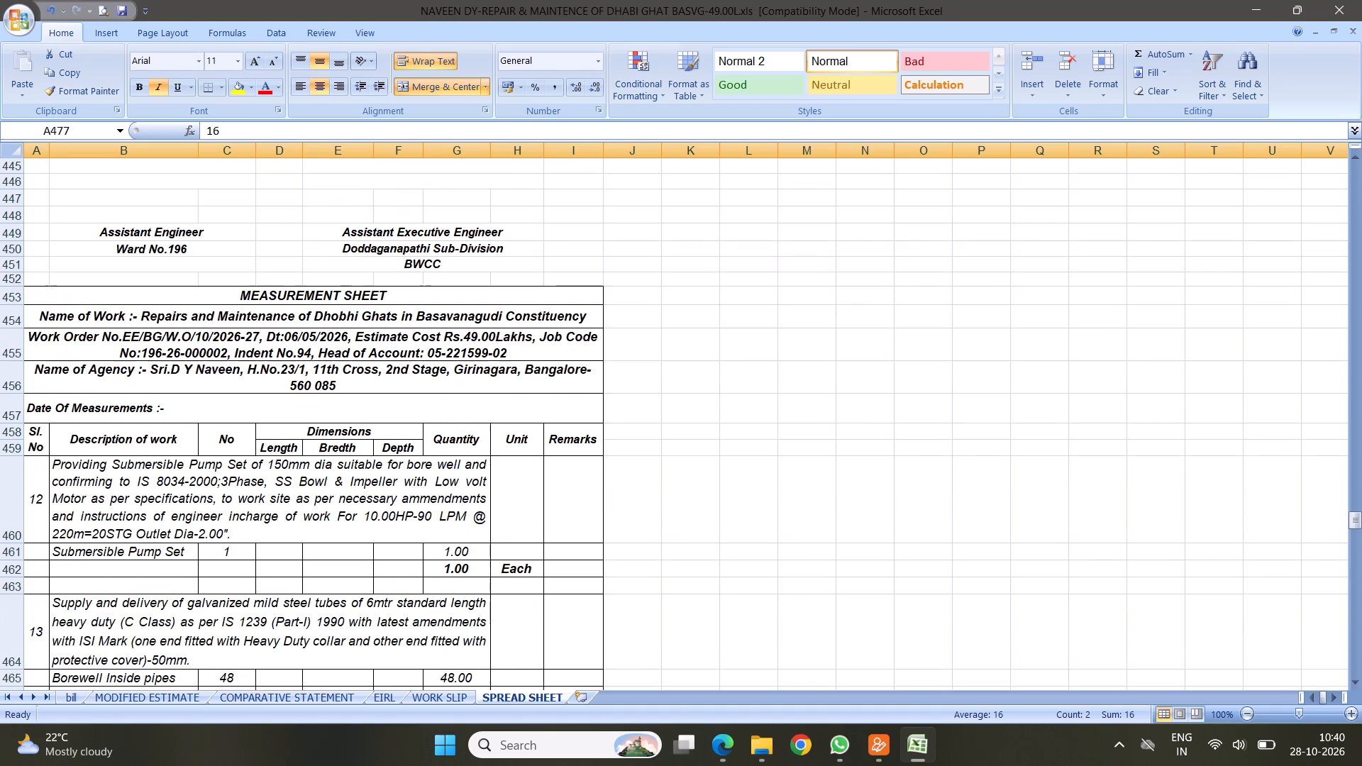
scroll(262, 365, up, 2)
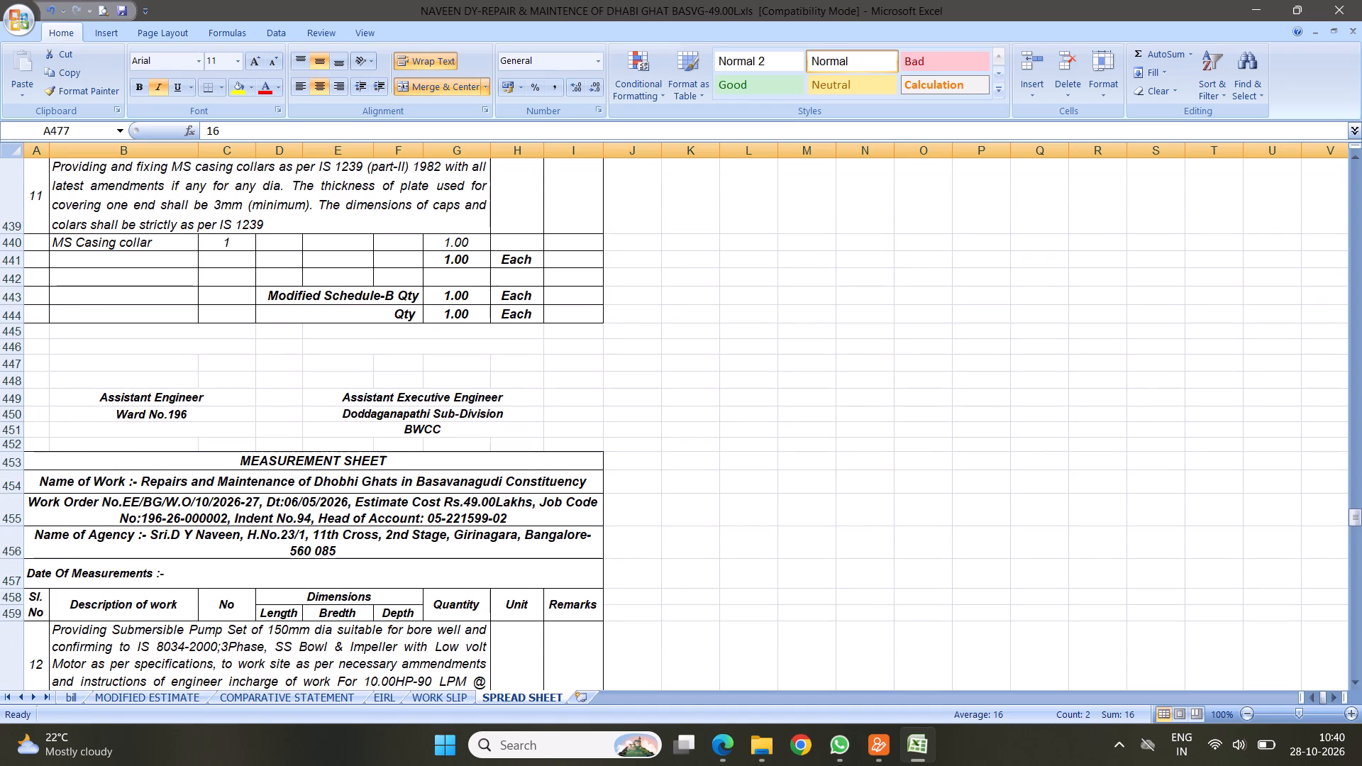
drag(6, 276, 10, 438)
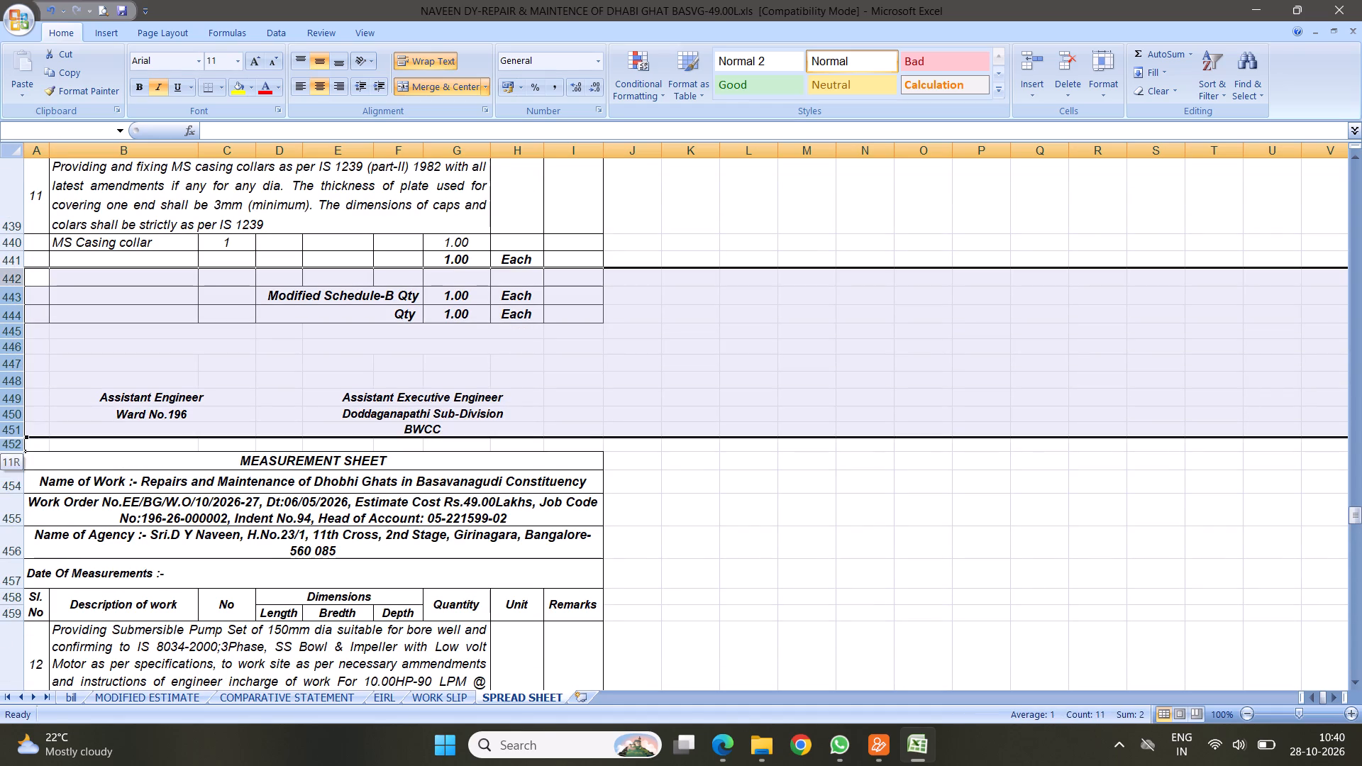
drag(10, 438, 9, 438)
right_click(129, 362)
click(171, 393)
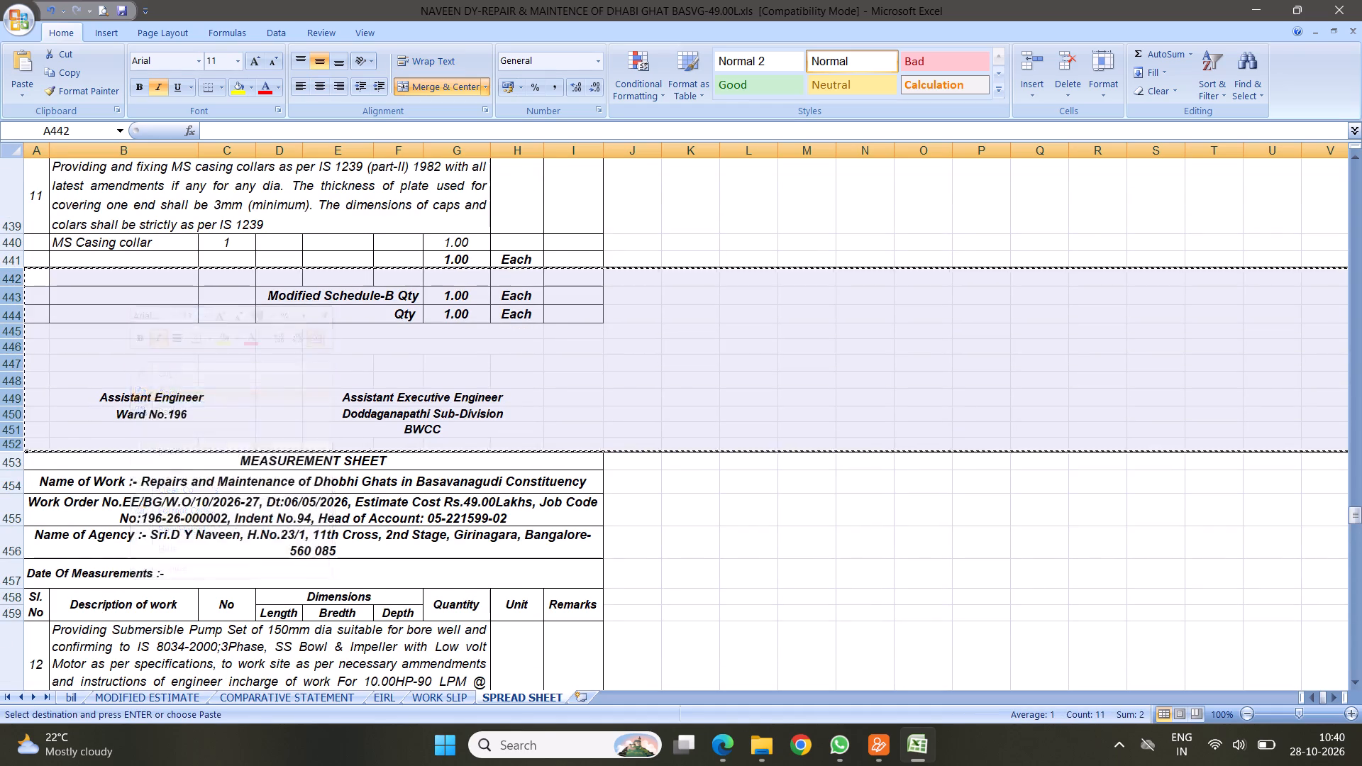
scroll(340, 458, down, 8)
scroll(397, 448, down, 3)
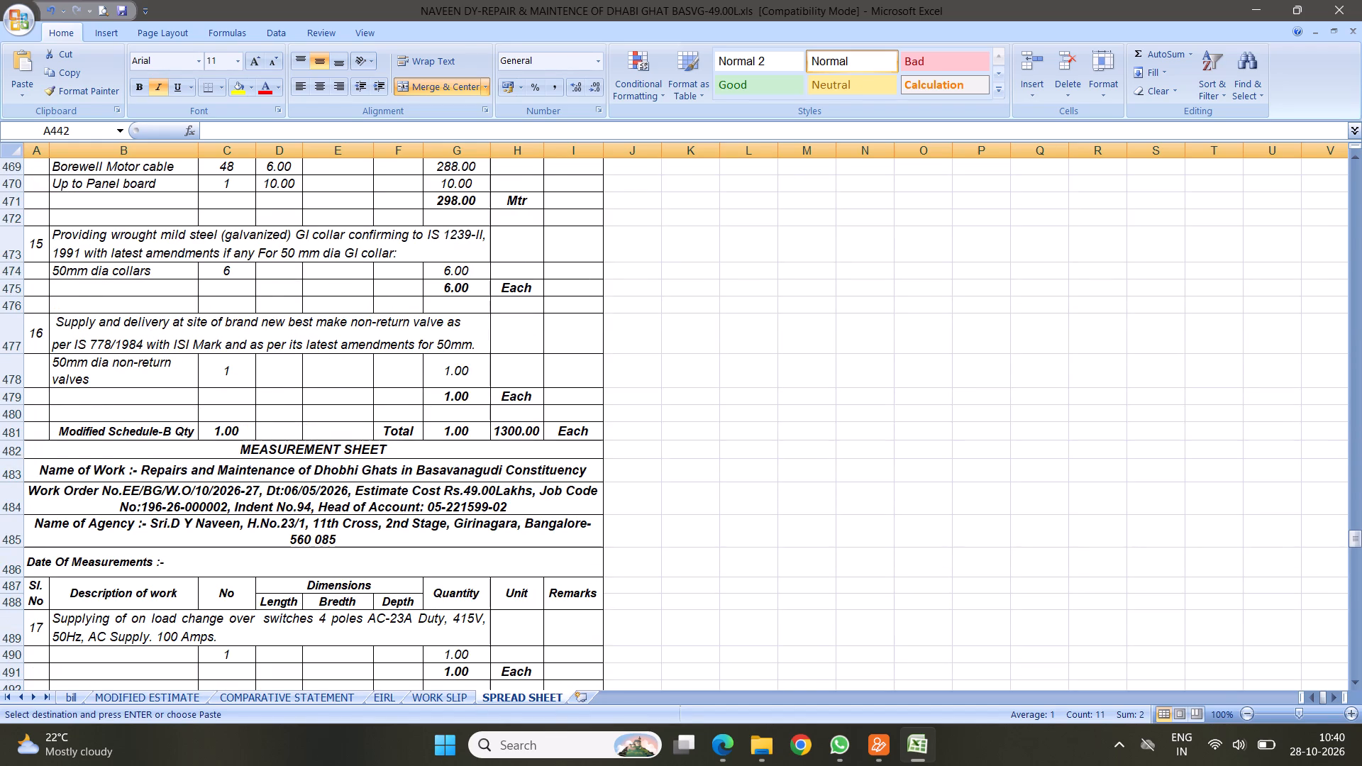
click(11, 363)
right_click(11, 363)
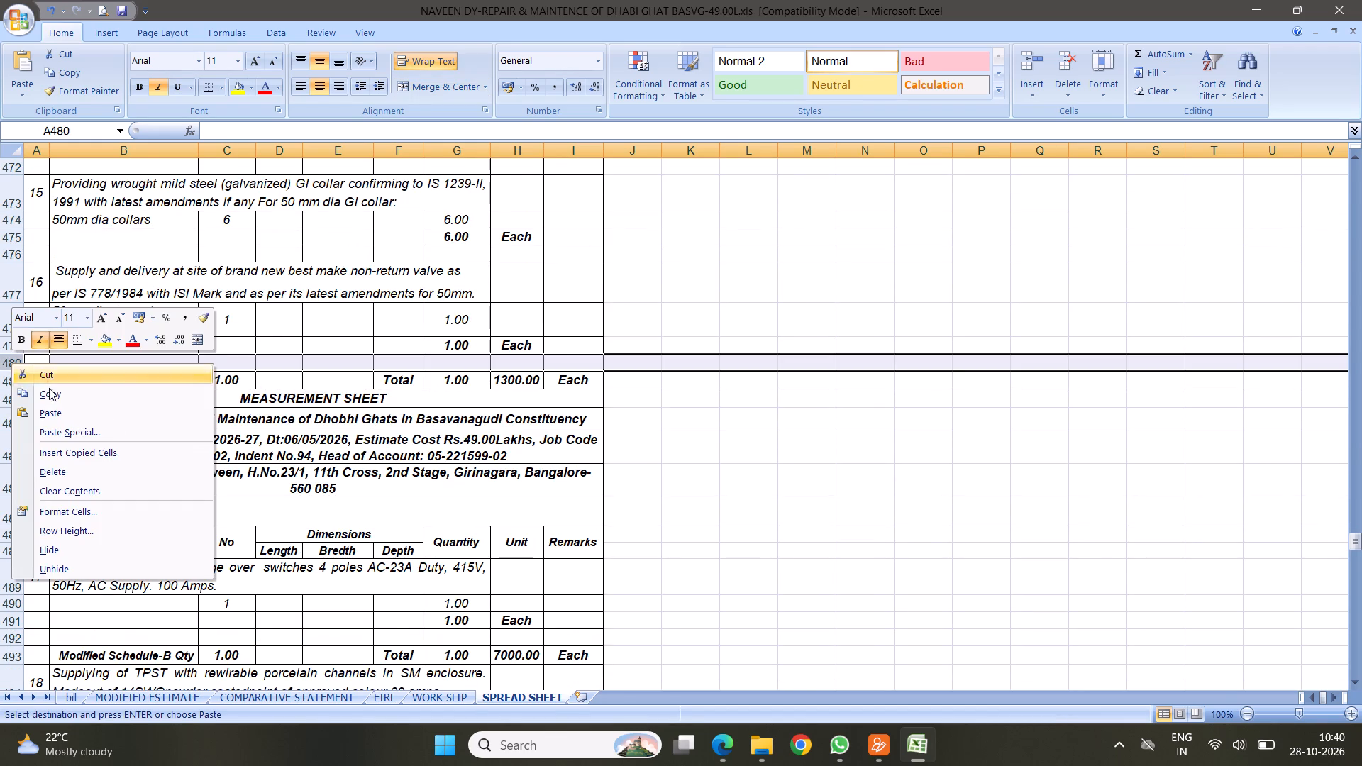
click(101, 453)
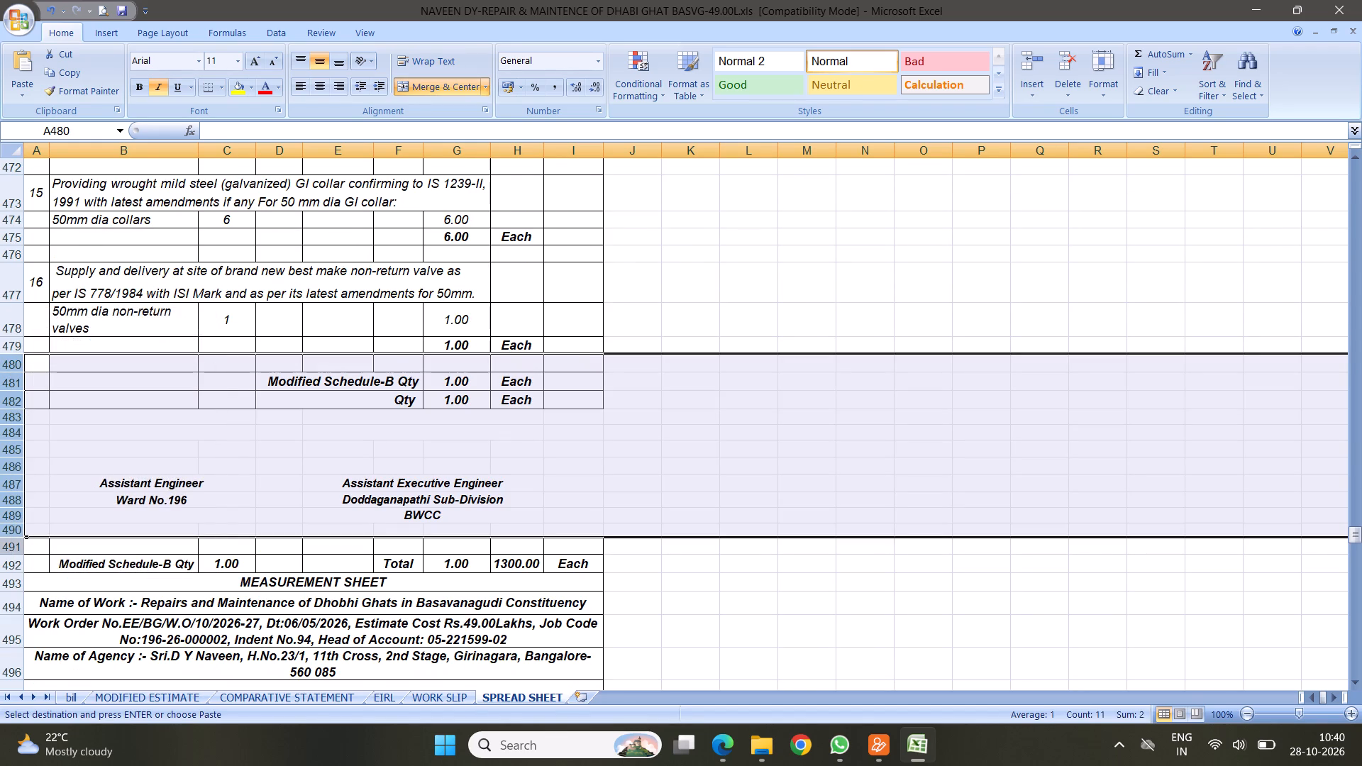
Delete rows 491 and 492, the blank row and the old Modified Schedule-B Qty row below item 16's signature block.
drag(19, 544, 19, 559)
right_click(74, 553)
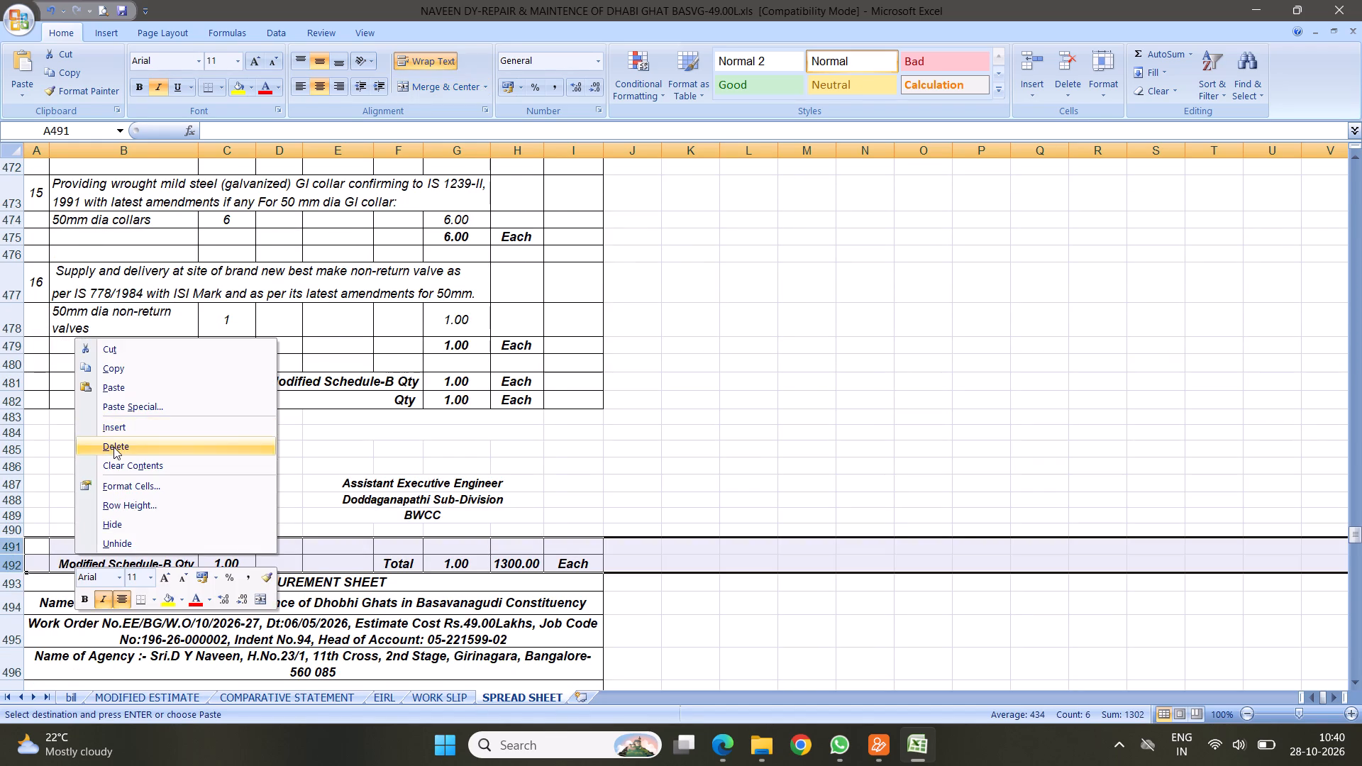
click(113, 447)
Save the workbook with the updated measurement sheets.
click(343, 402)
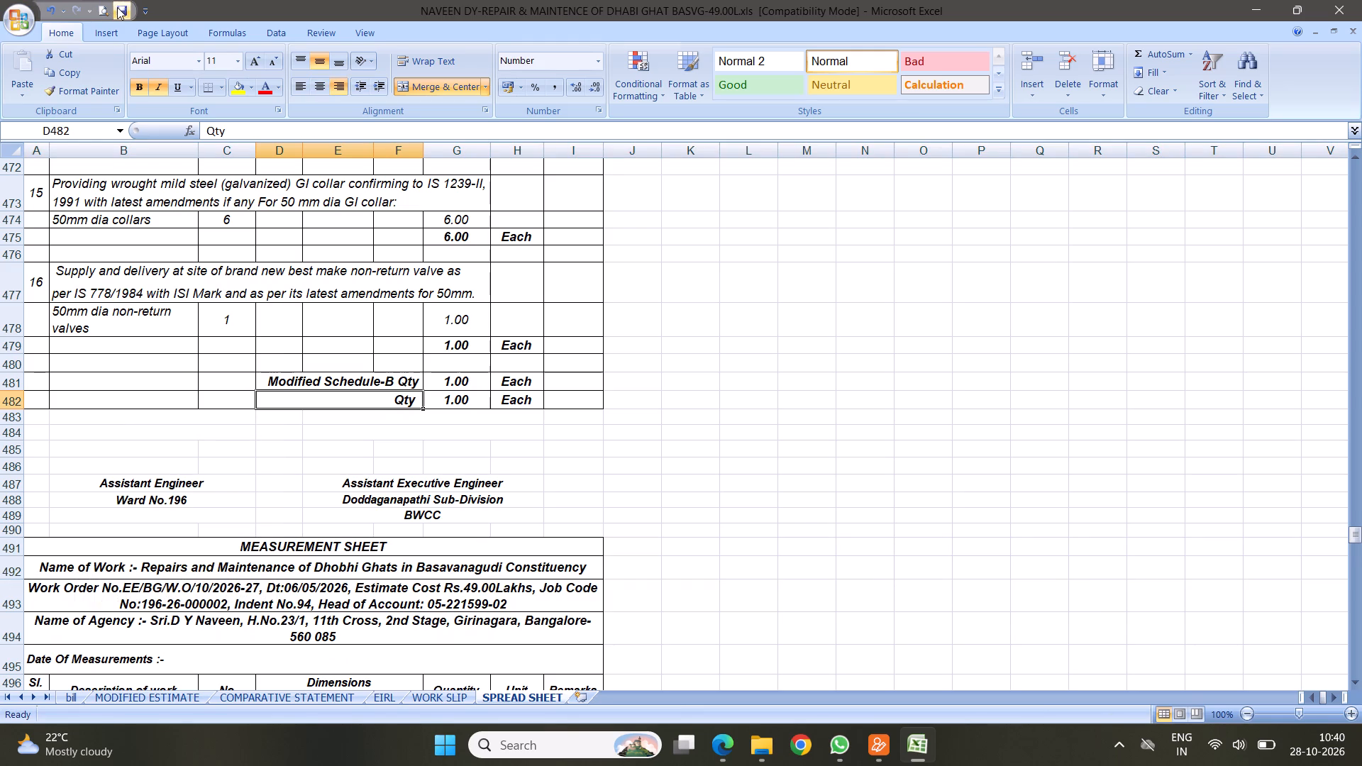
click(118, 8)
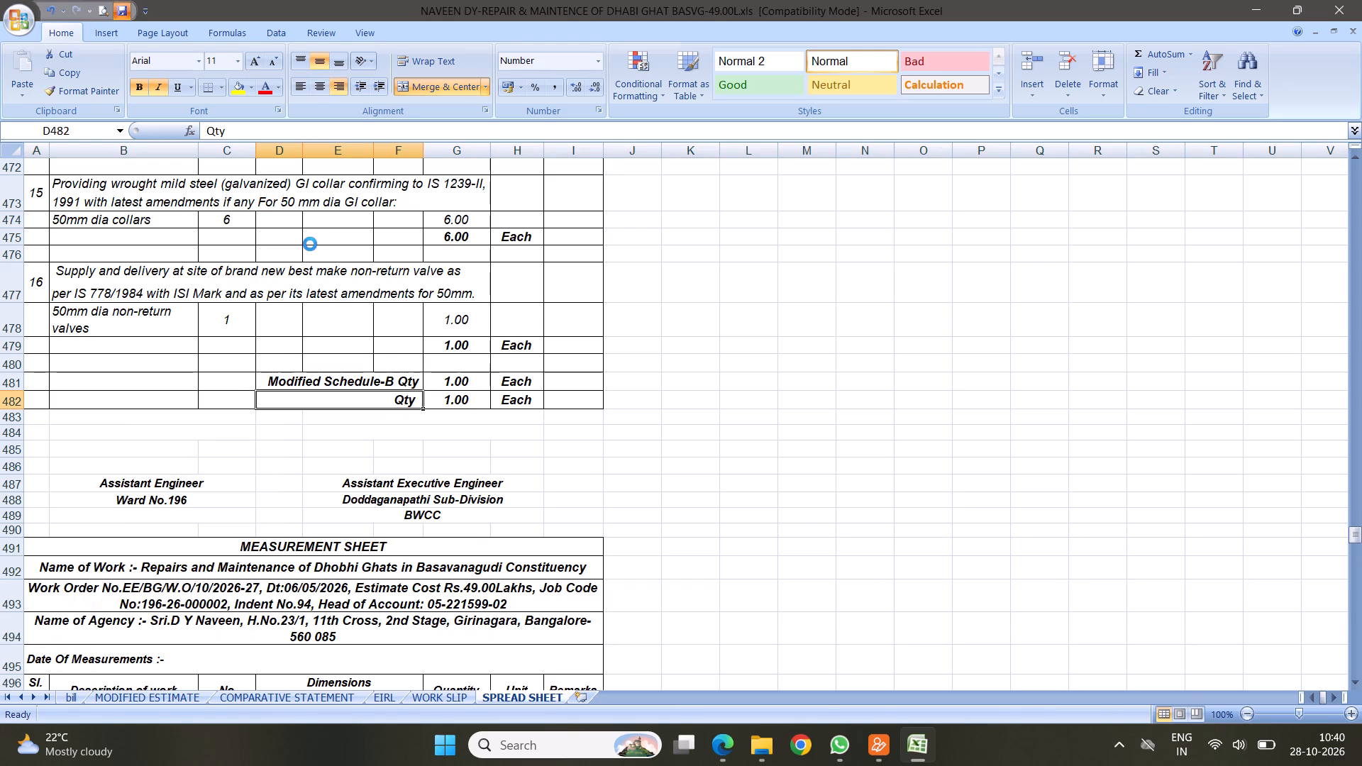
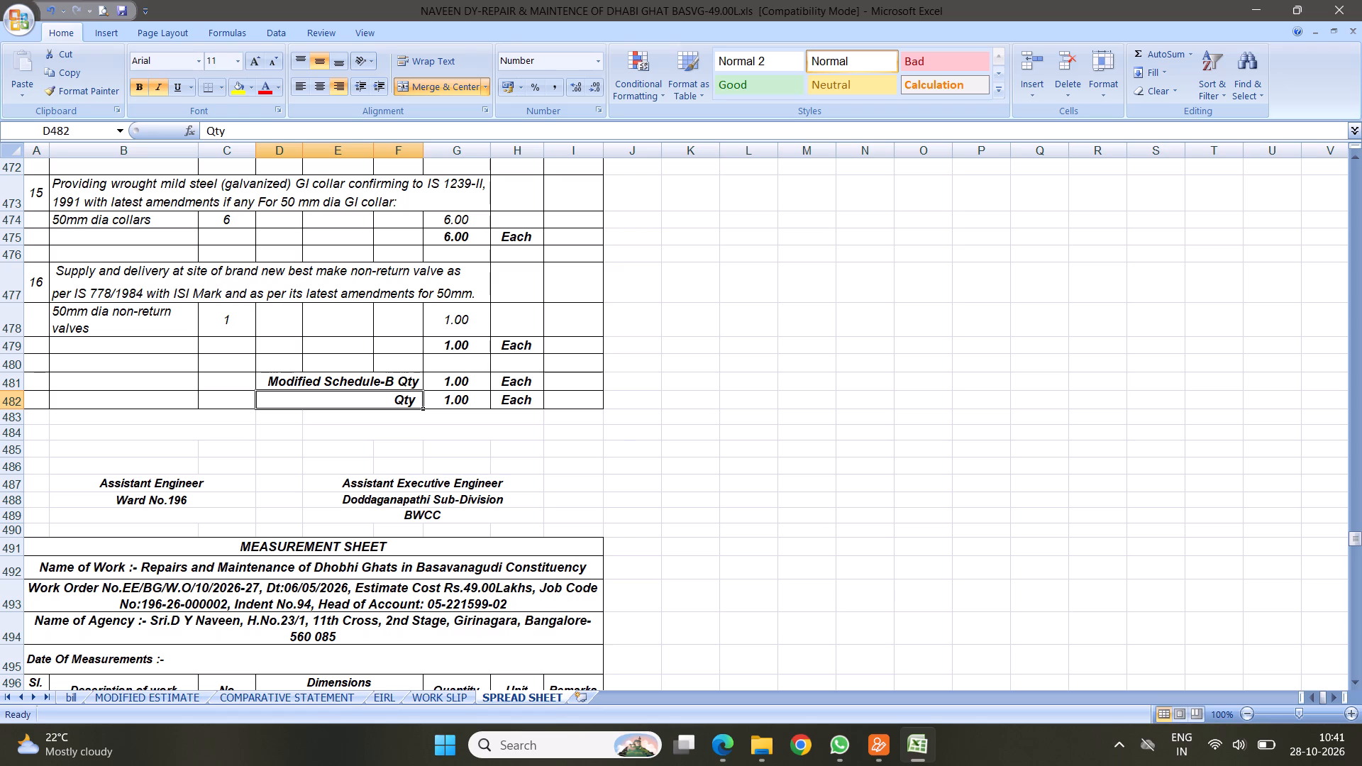
Delete the old Modified Schedule-B Qty rows under items 17 and 18, row 502 and then row 506, keeping the blank rows above them.
click(17, 363)
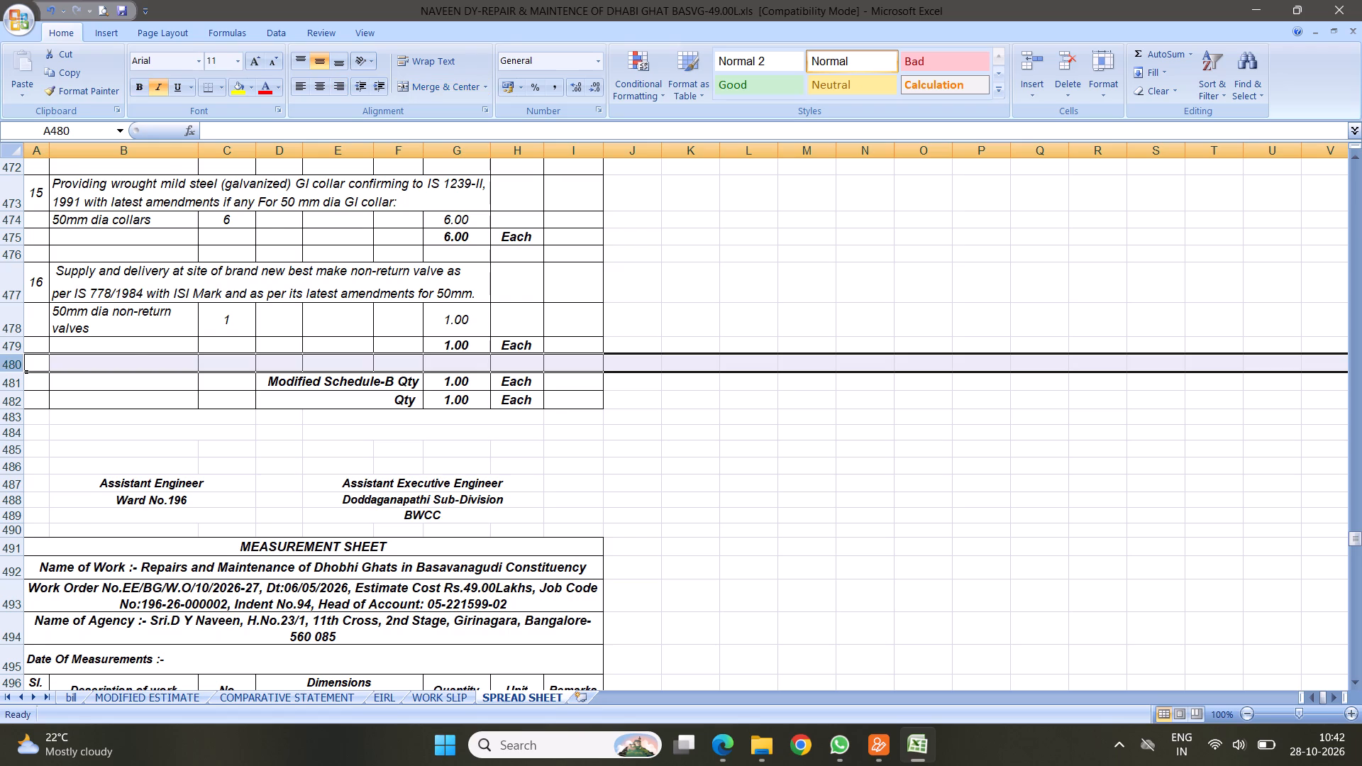
scroll(258, 419, down, 4)
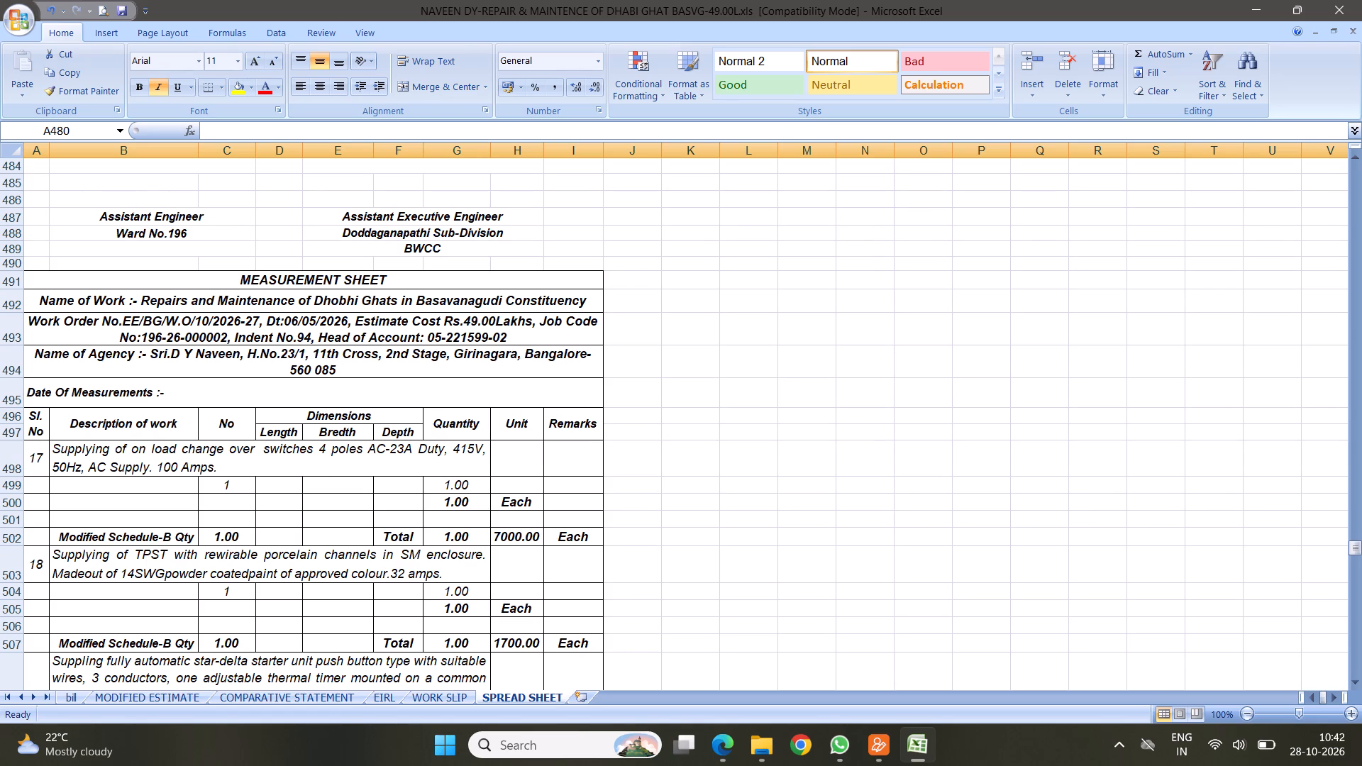
scroll(306, 311, up, 3)
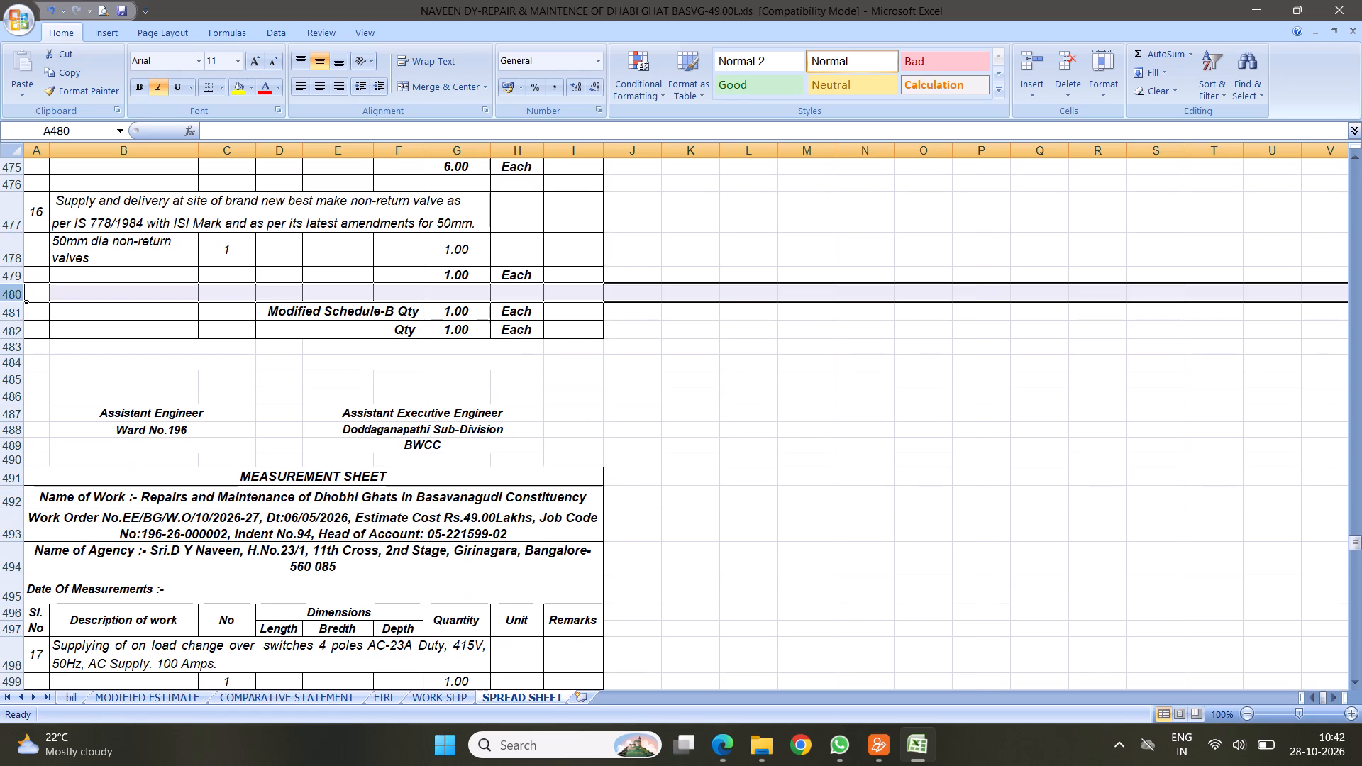
scroll(387, 405, down, 2)
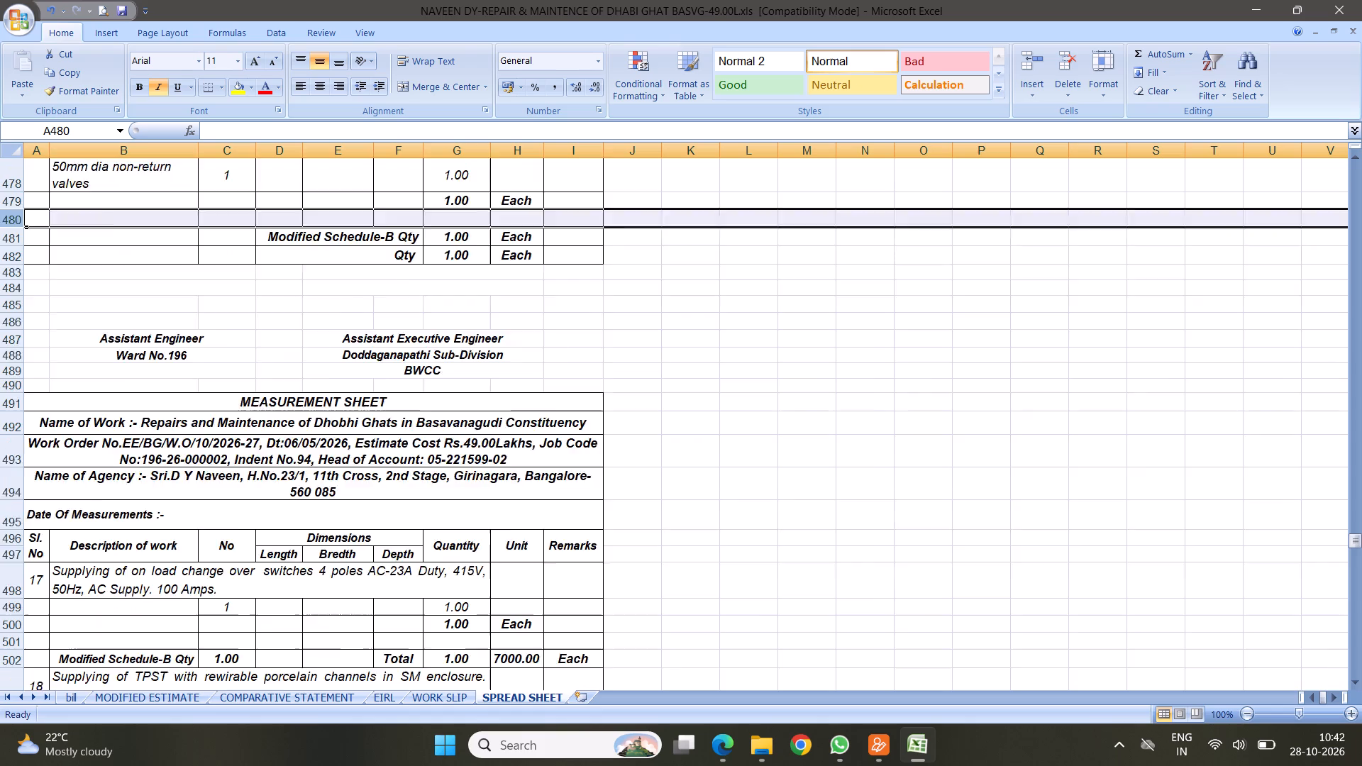
scroll(392, 405, down, 2)
scroll(305, 402, down, 2)
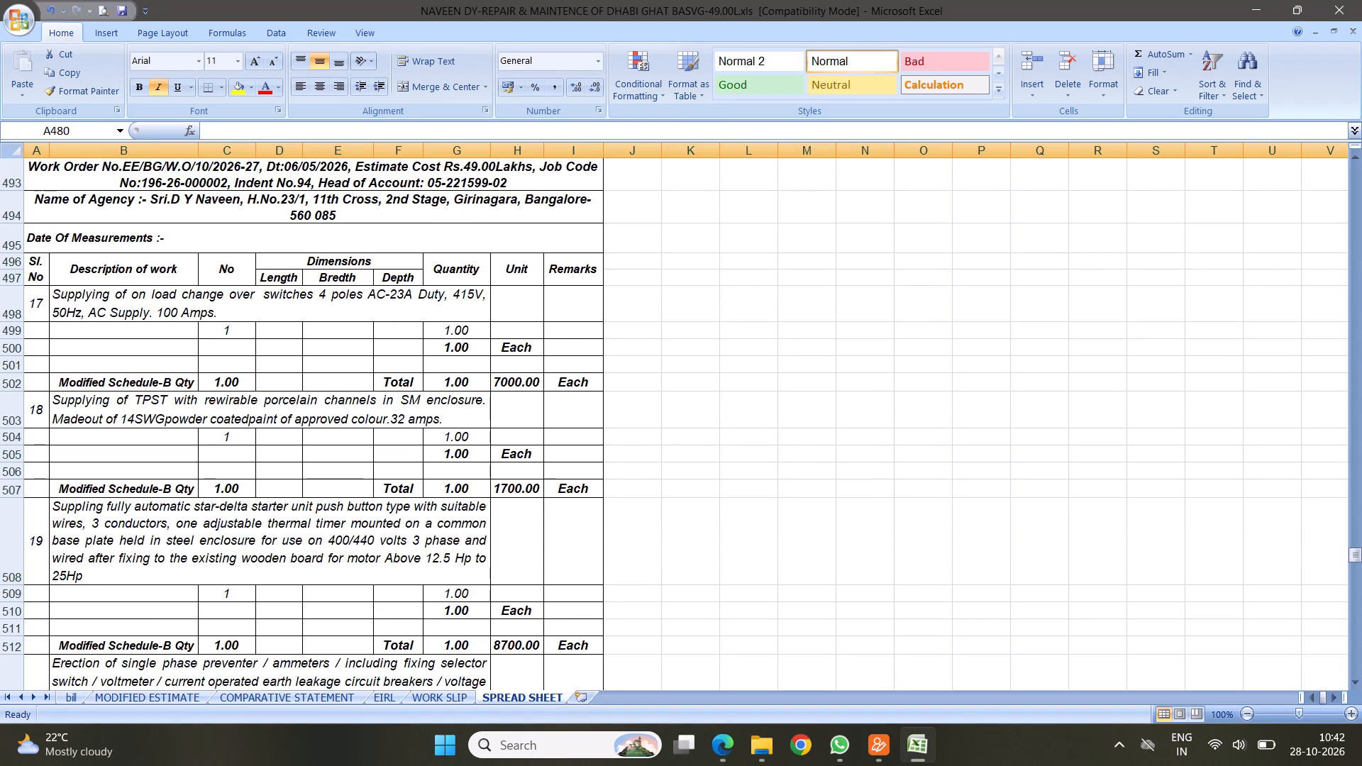
right_click(10, 380)
click(67, 484)
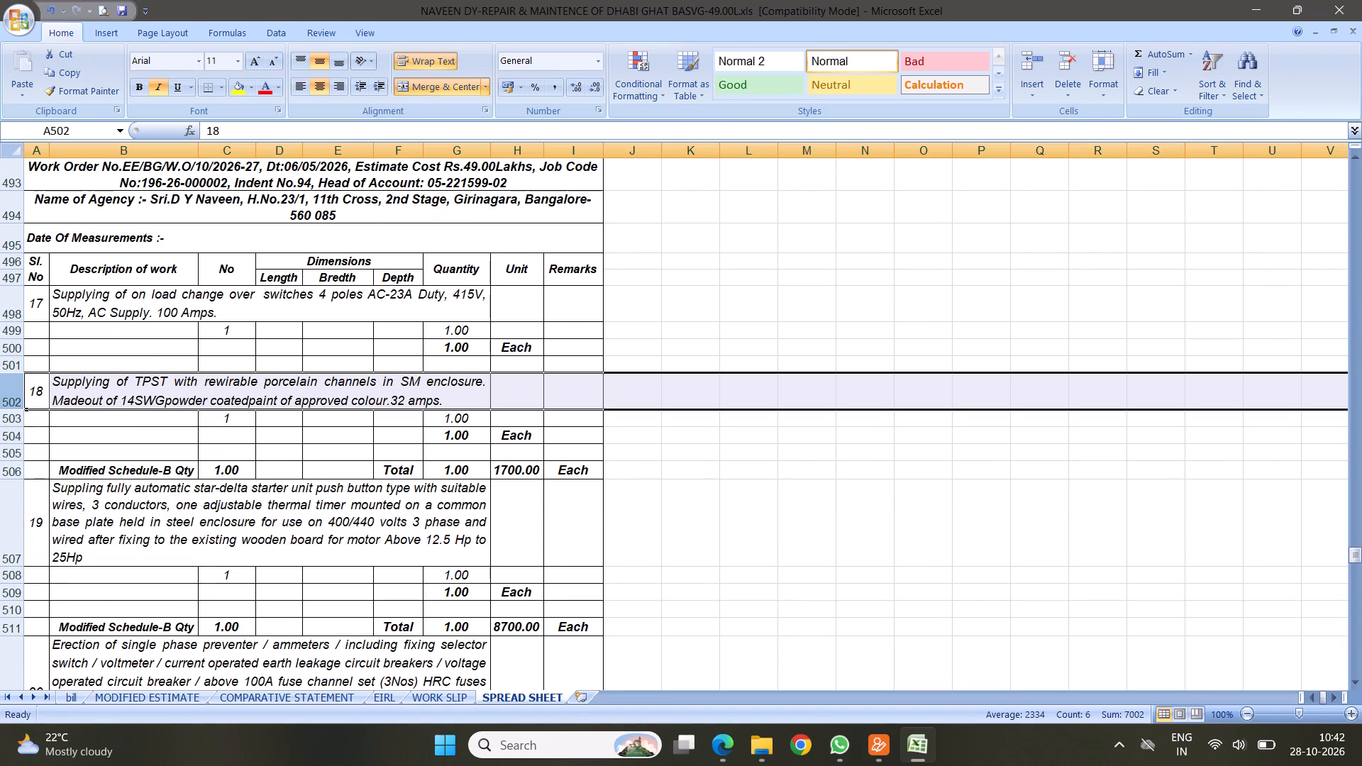
click(13, 470)
right_click(13, 470)
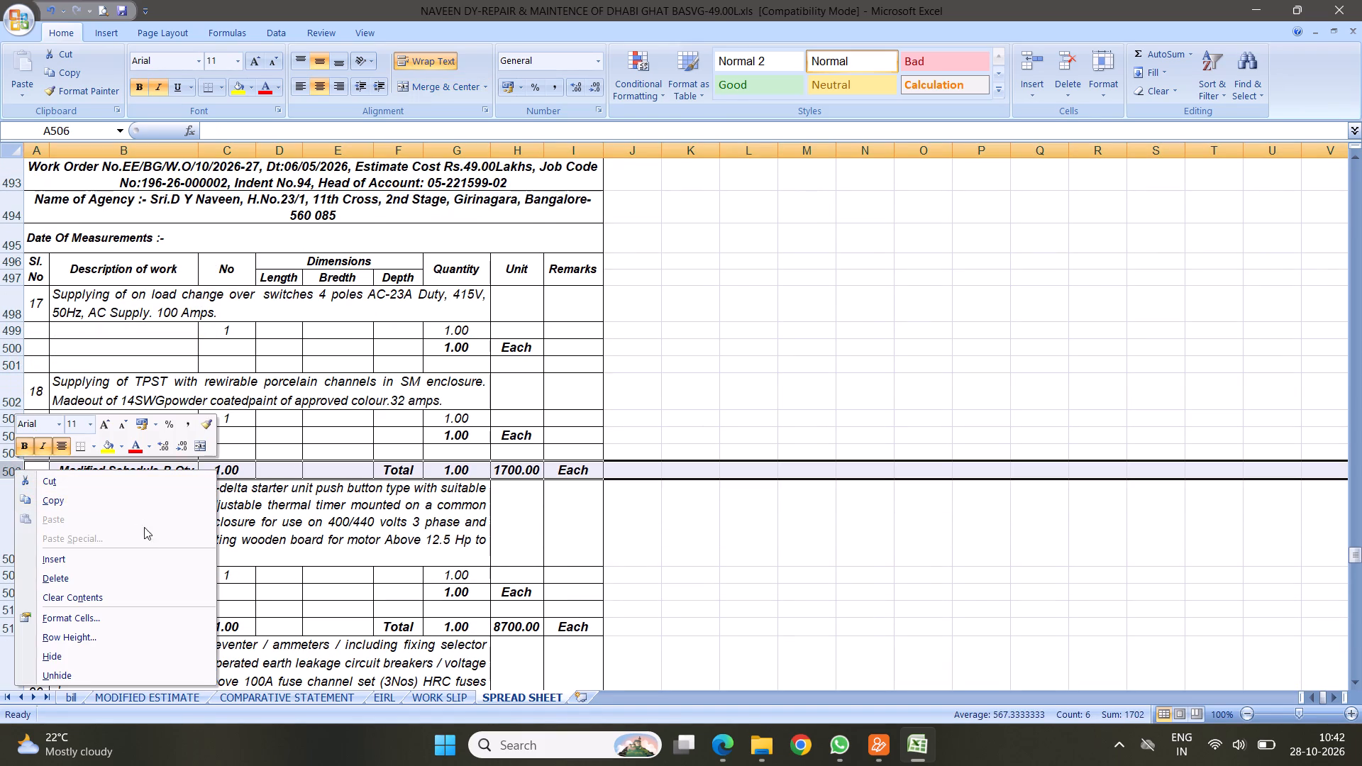
click(65, 576)
Delete the old Modified Schedule-B Qty rows under items 19 and 20, row 510 and then row 514, keeping the blank rows above them.
scroll(336, 469, down, 2)
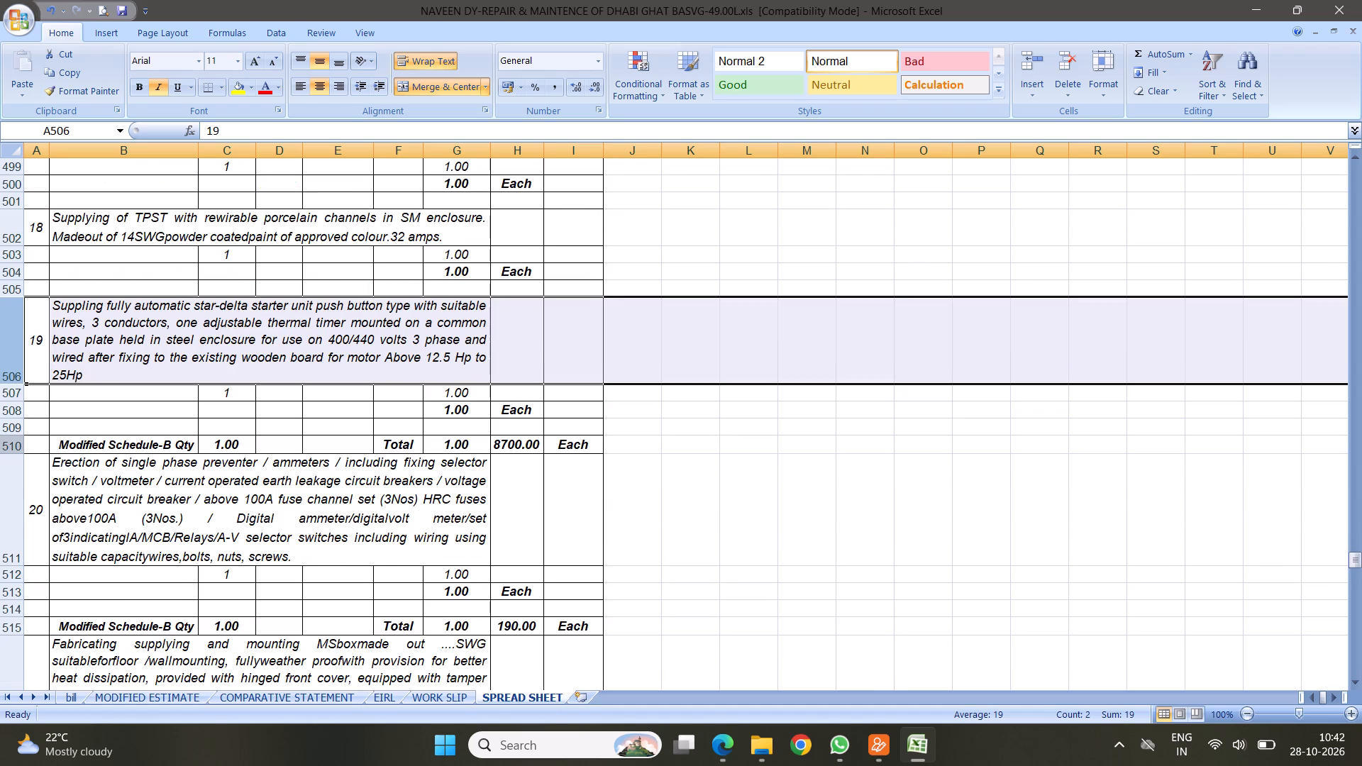
click(17, 443)
right_click(17, 443)
click(64, 548)
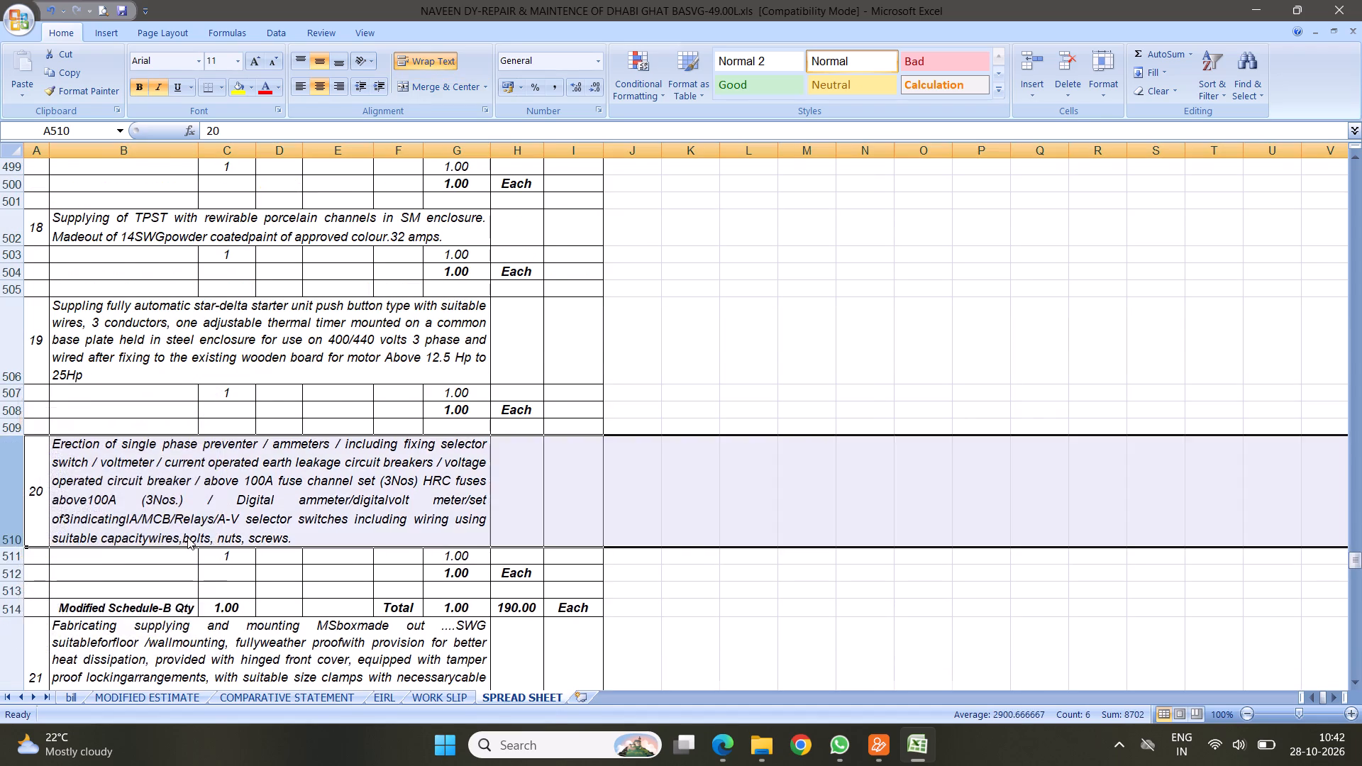
scroll(524, 452, down, 1)
scroll(476, 415, down, 2)
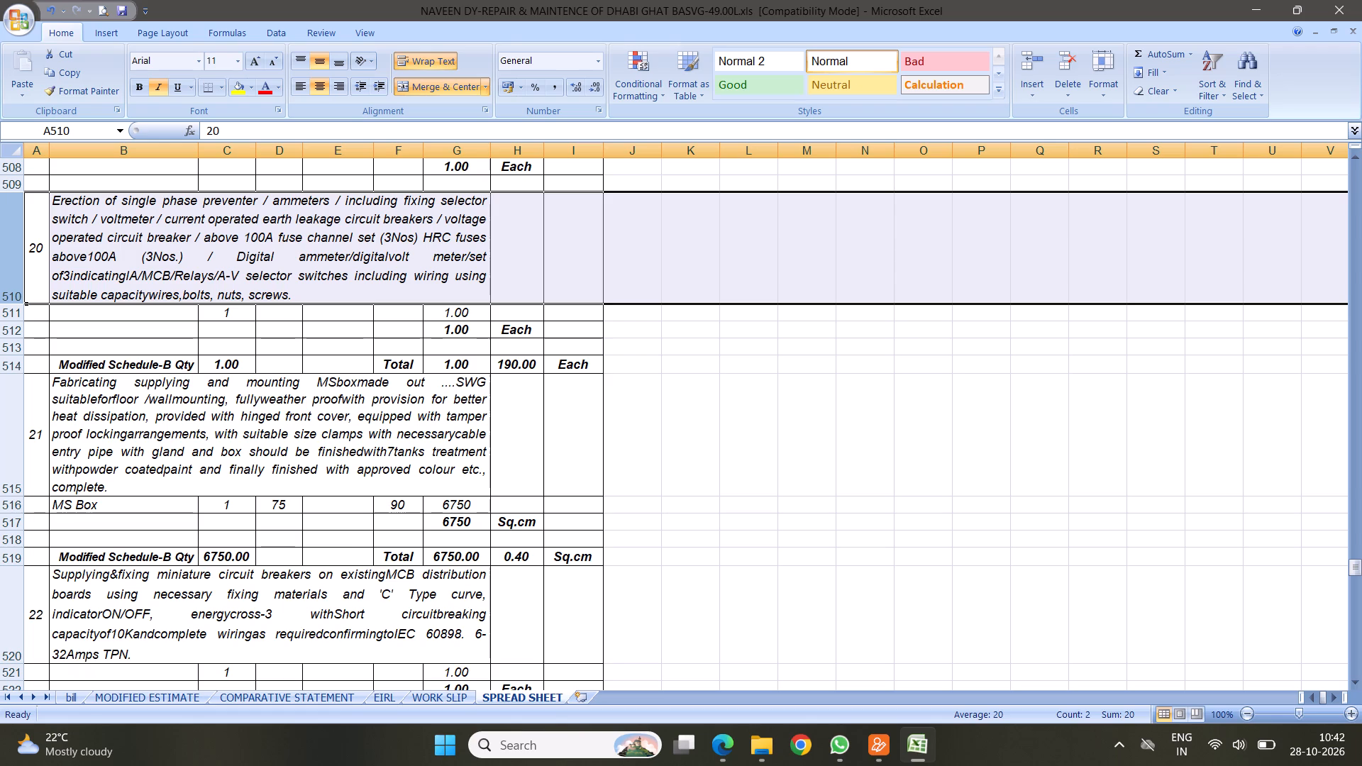
click(14, 366)
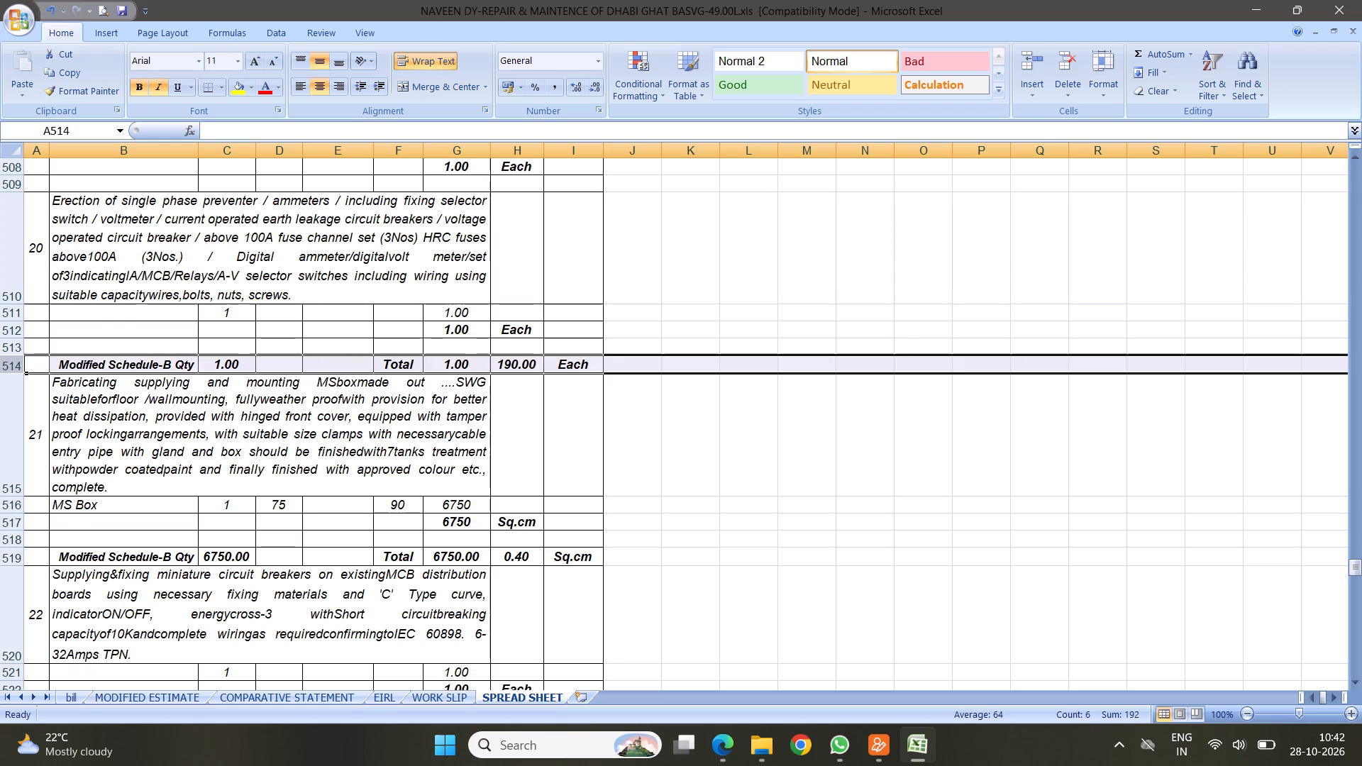
right_click(14, 366)
click(58, 479)
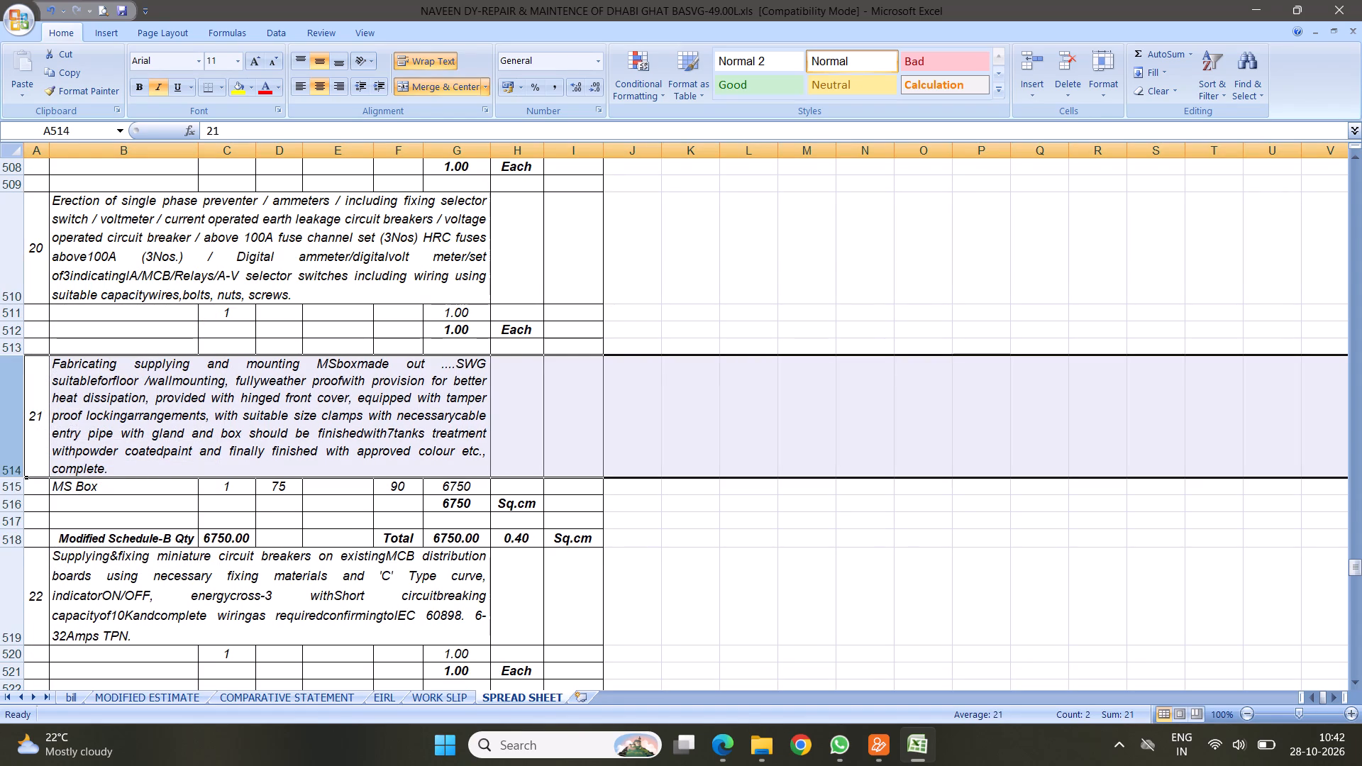
Delete the old Modified Schedule-B Qty rows under items 21 and 22, row 518 and then row 522.
click(220, 398)
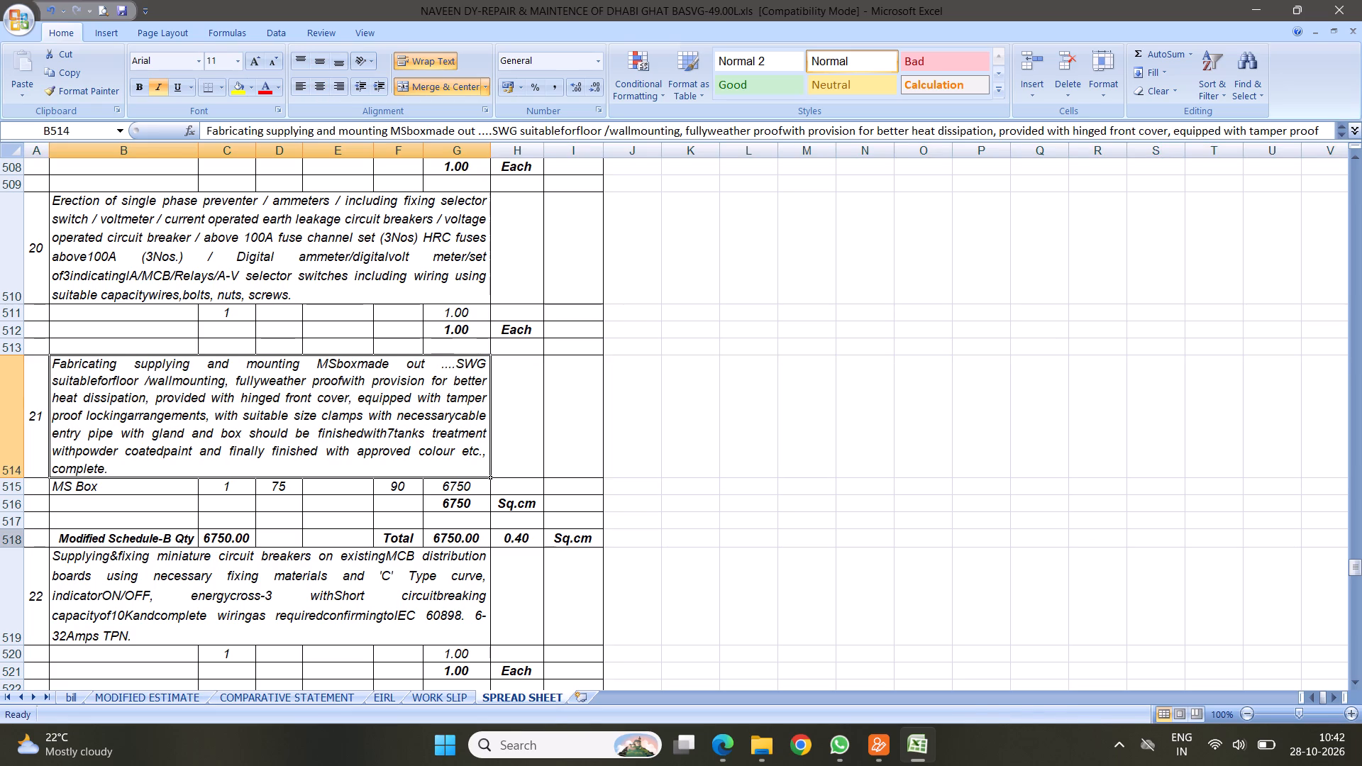
click(6, 538)
right_click(6, 538)
click(42, 428)
scroll(384, 469, down, 2)
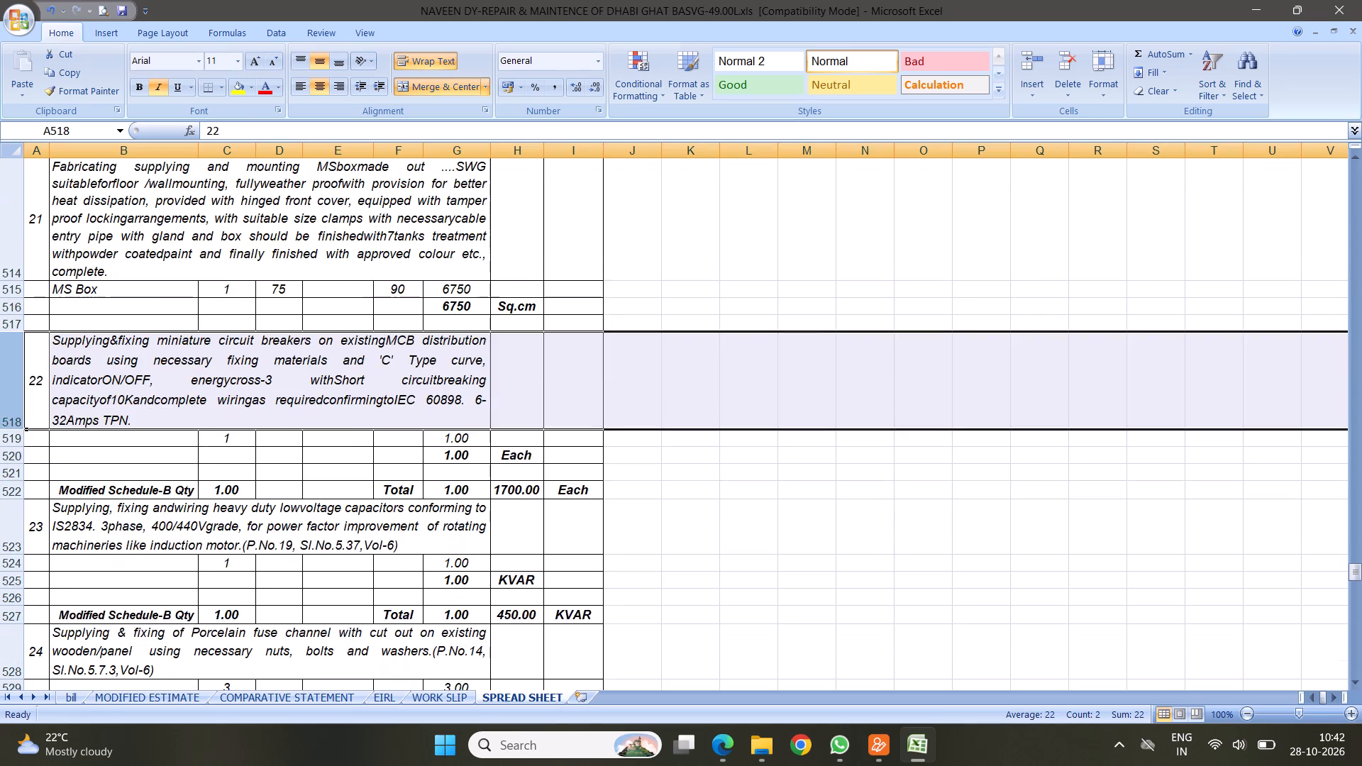
scroll(365, 423, down, 1)
click(11, 332)
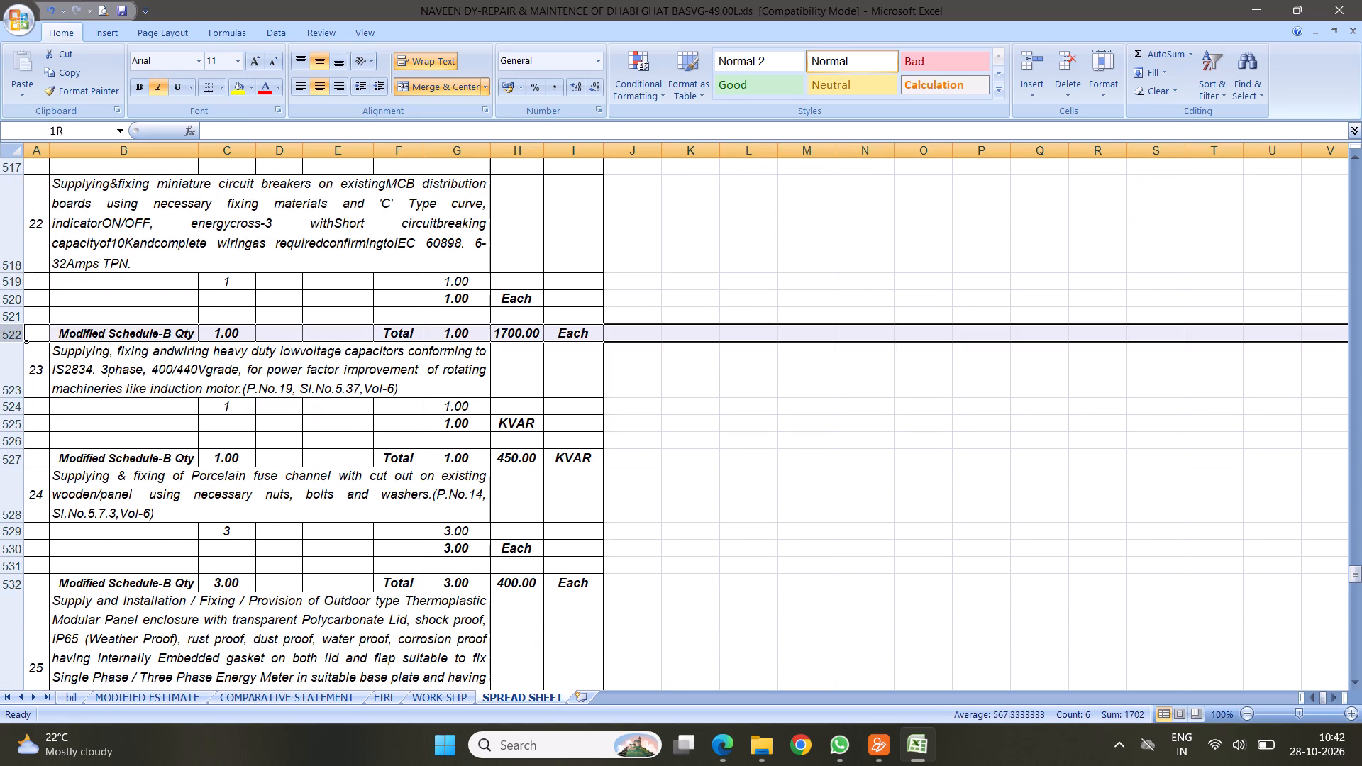
right_click(11, 332)
click(55, 435)
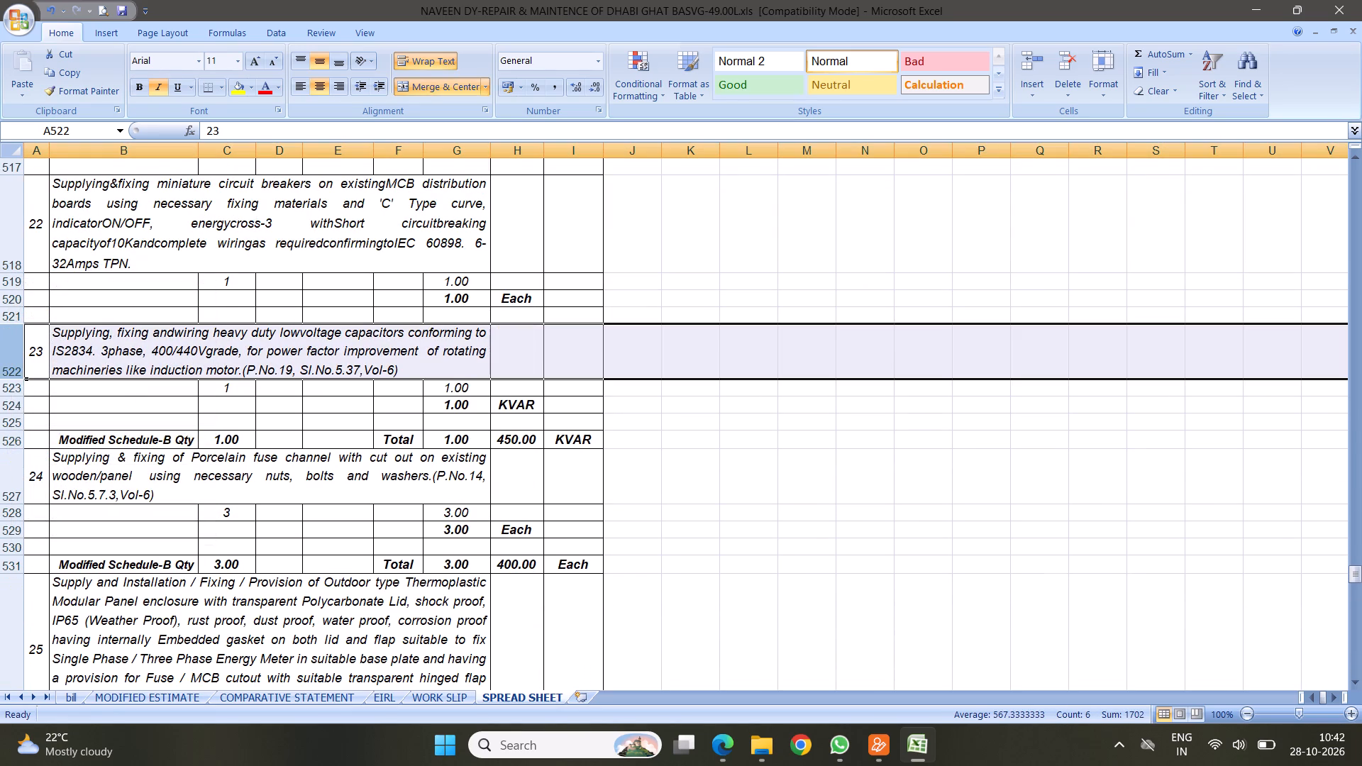
Delete the old Modified Schedule-B Qty rows under items 23 and 24, row 526 and then row 530.
click(9, 440)
right_click(9, 440)
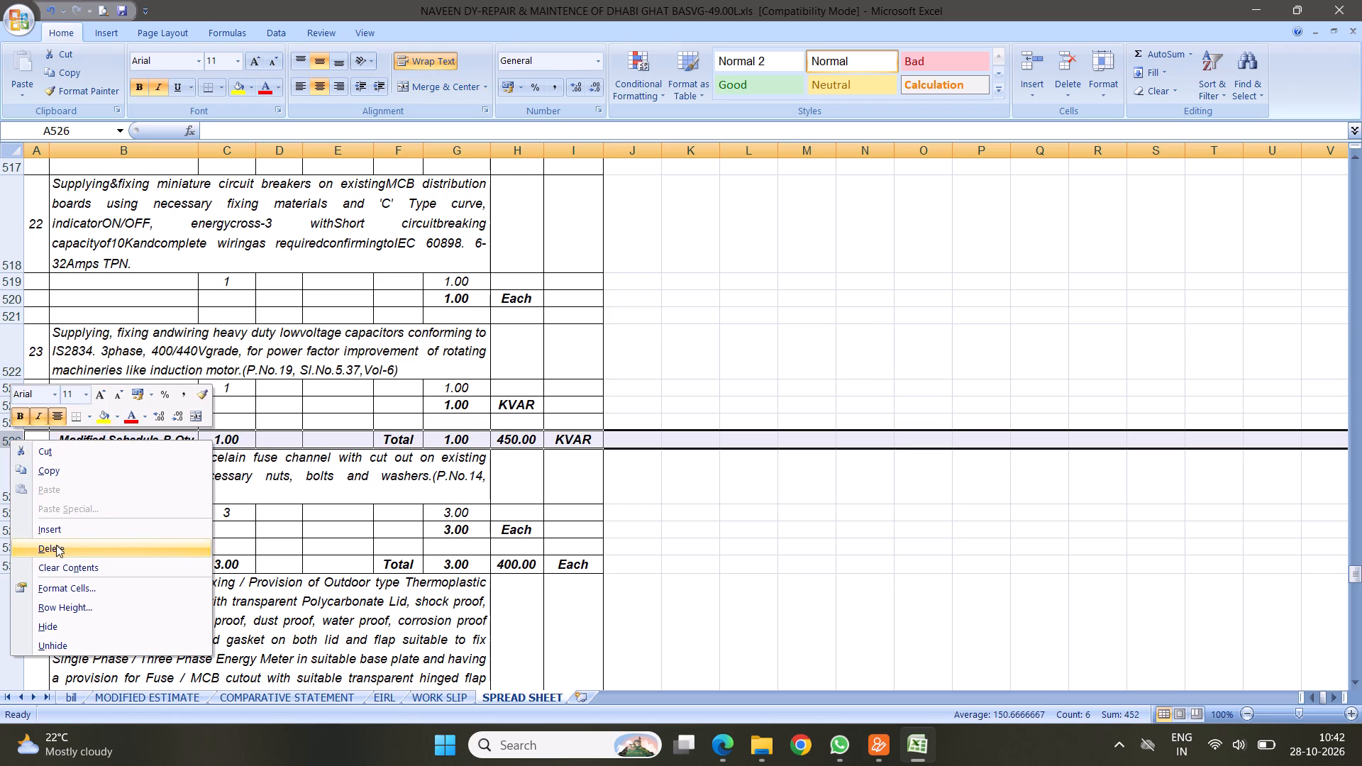
click(56, 546)
click(10, 544)
right_click(10, 543)
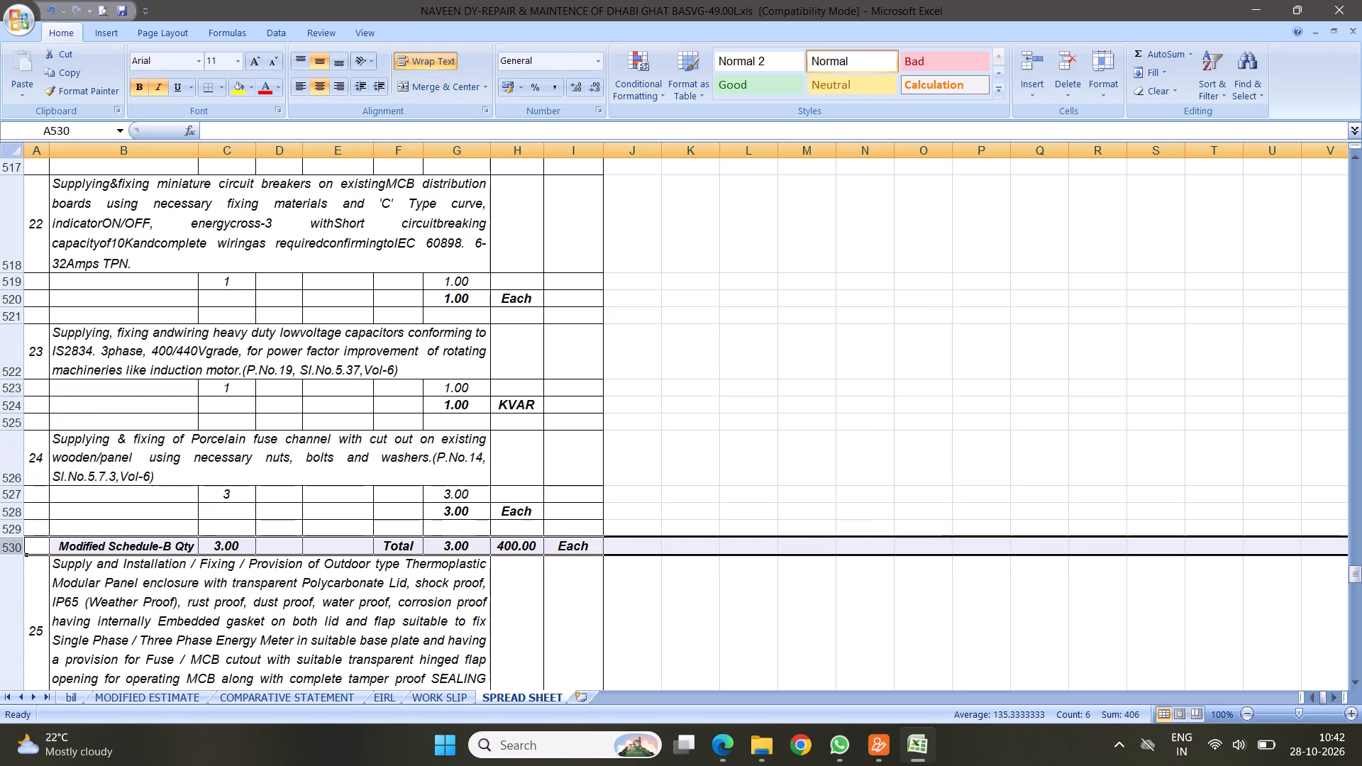
click(52, 435)
Delete the old Modified Schedule-B Qty rows under items 25 and 26, row 534 and then row 538.
scroll(431, 405, down, 5)
scroll(413, 381, up, 1)
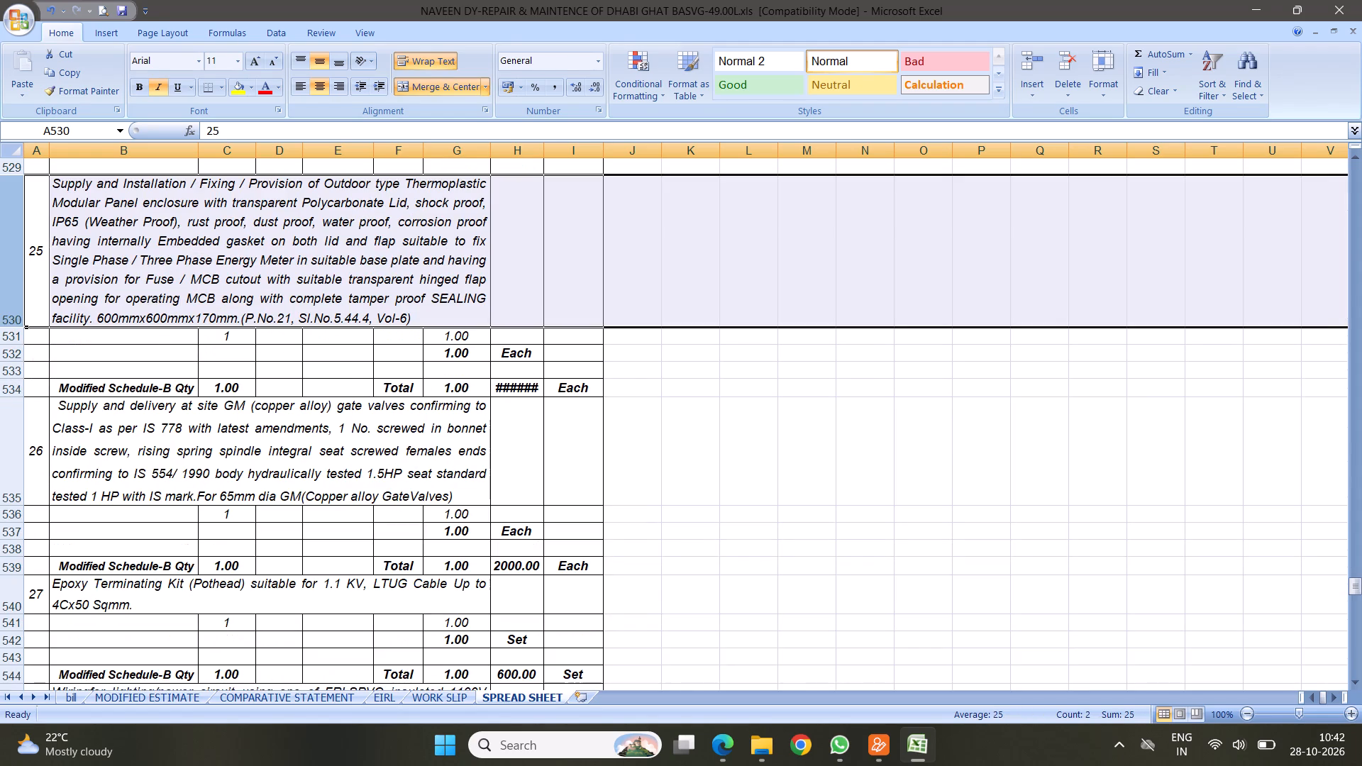
click(6, 389)
right_click(6, 389)
click(50, 493)
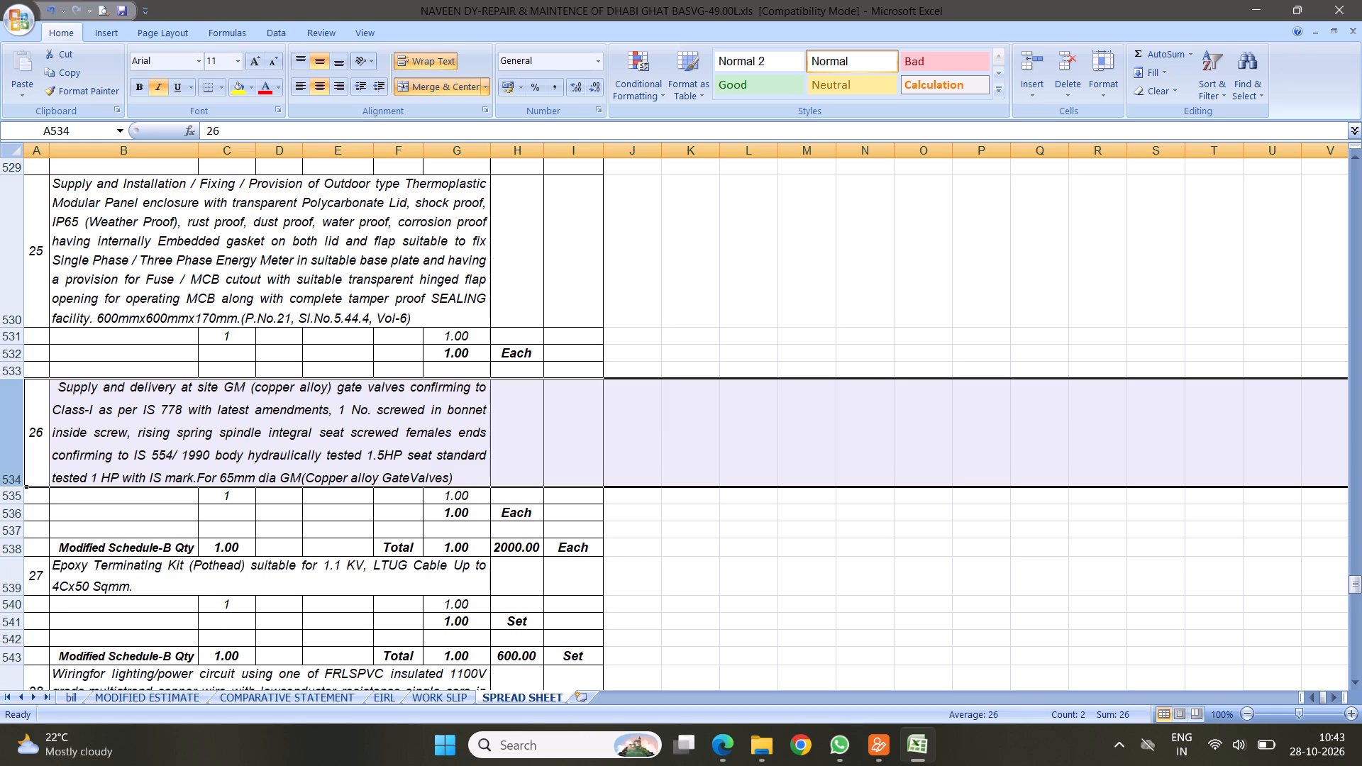
click(16, 550)
right_click(16, 550)
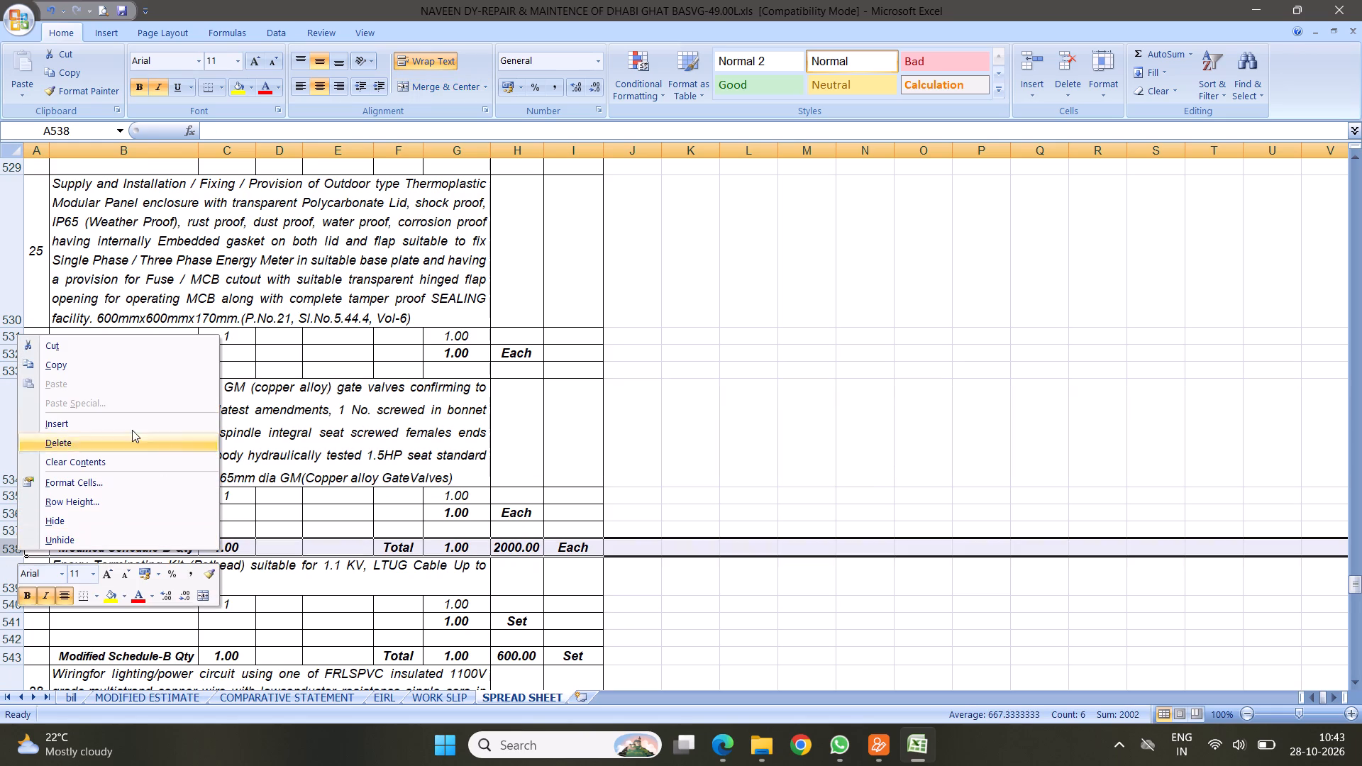
click(62, 438)
Delete the old Modified Schedule-B Qty rows under items 27 and 28, row 542 and then row 546.
scroll(275, 453, down, 2)
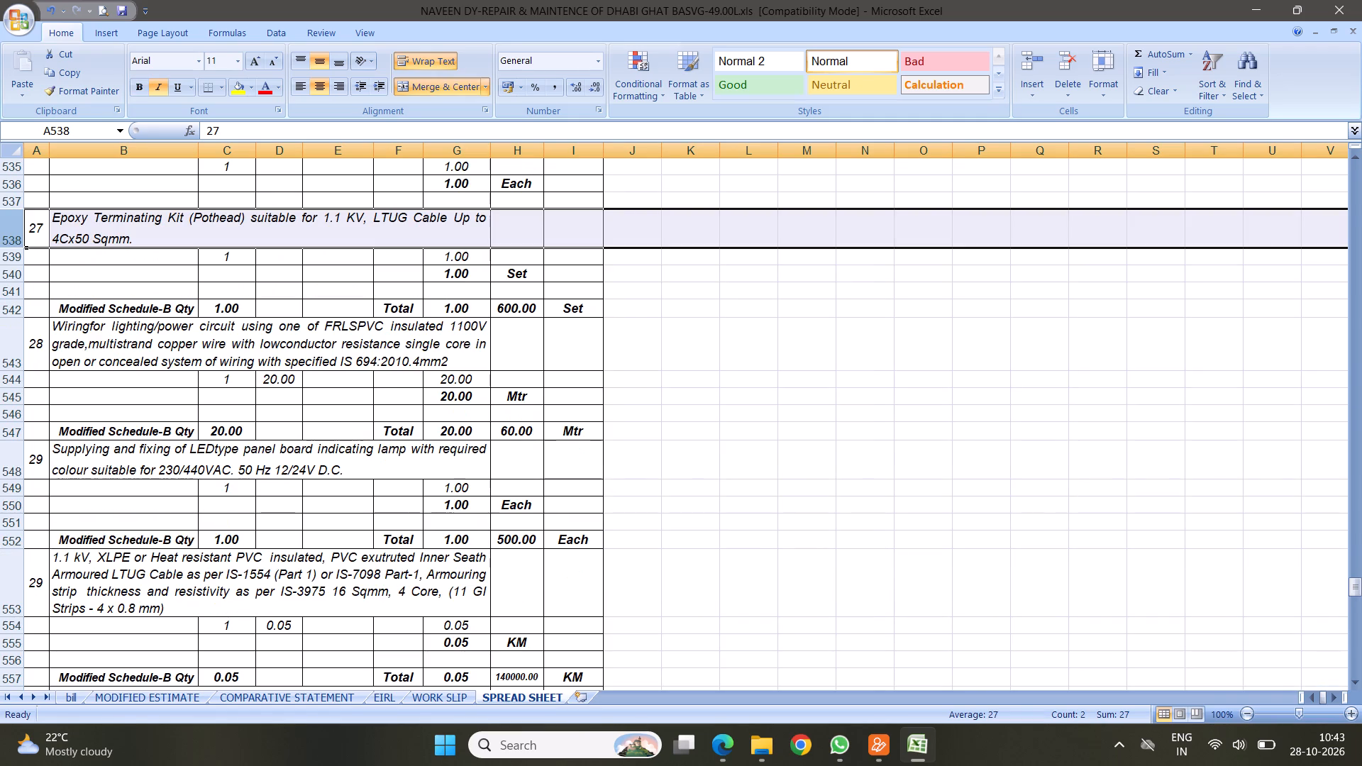
click(12, 308)
right_click(12, 308)
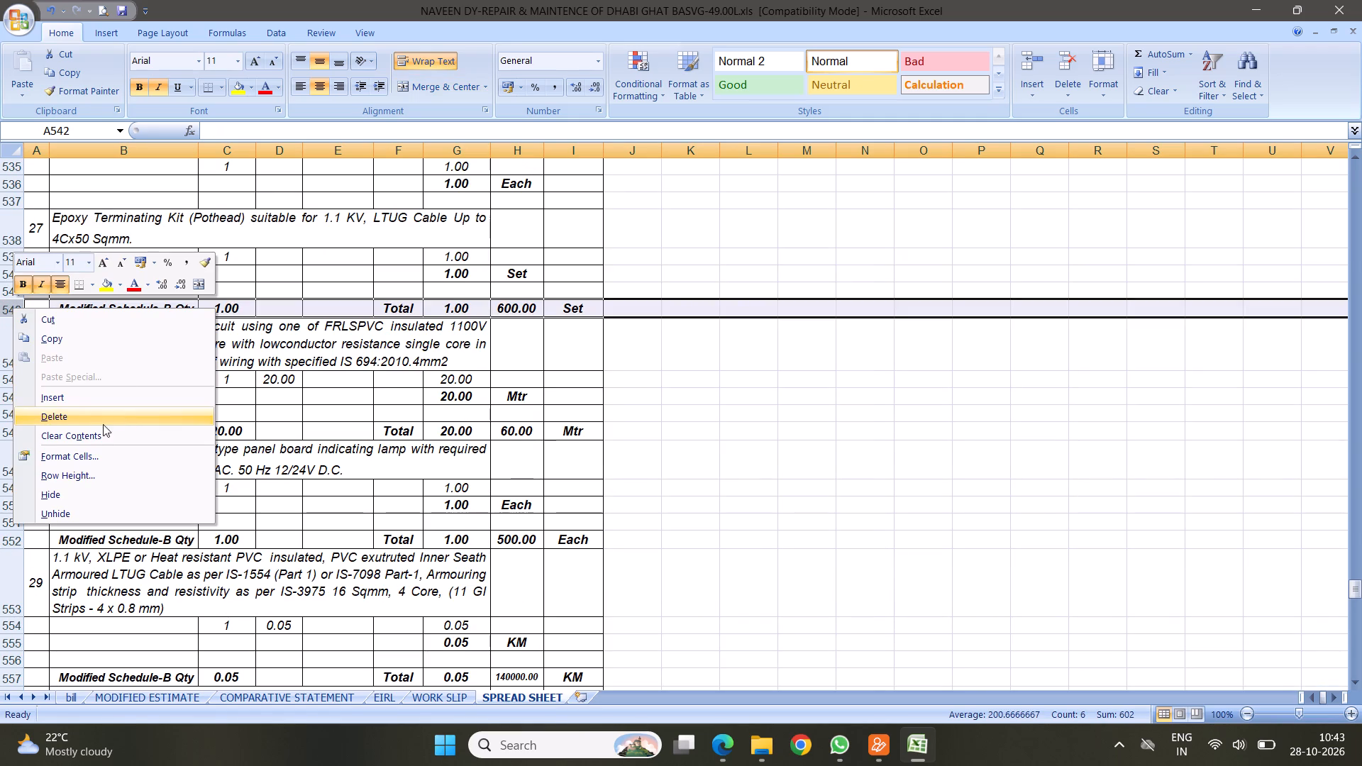
click(60, 418)
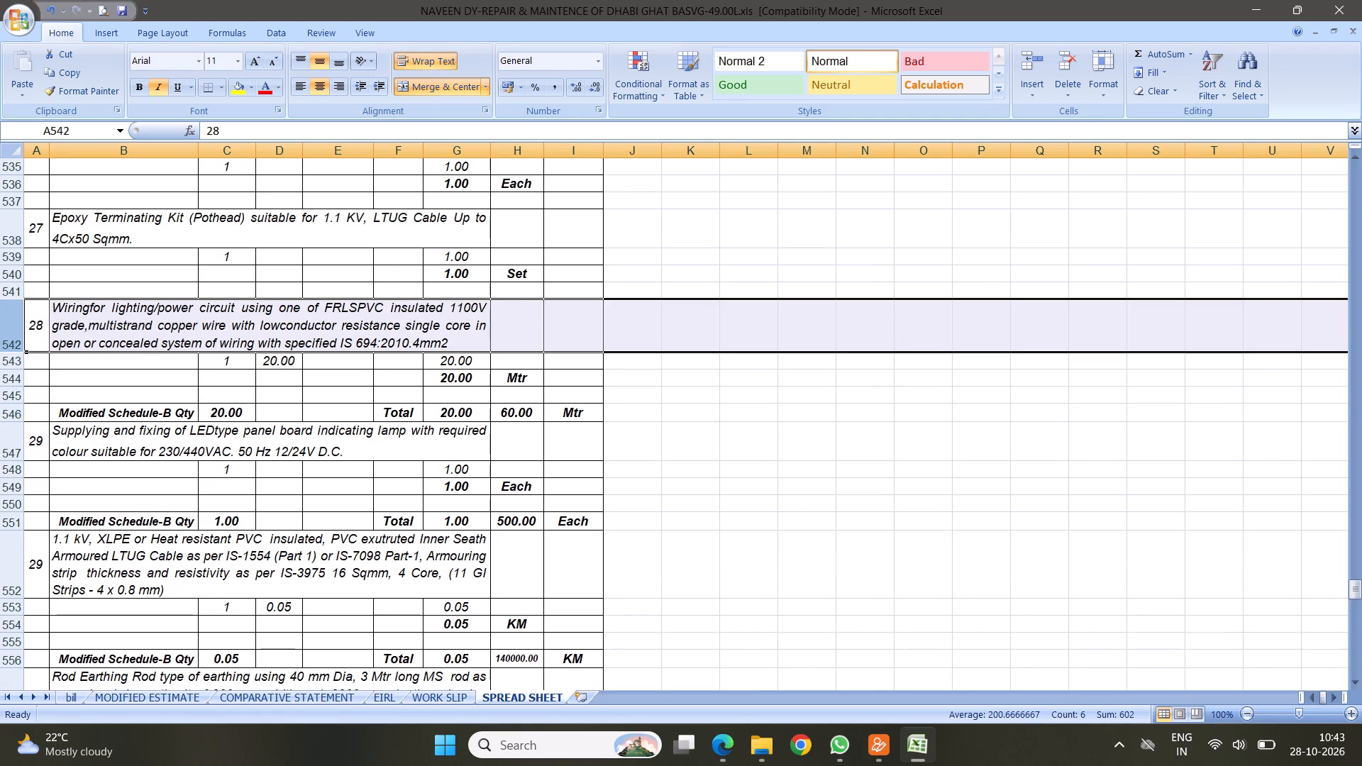
click(12, 416)
right_click(12, 416)
click(52, 524)
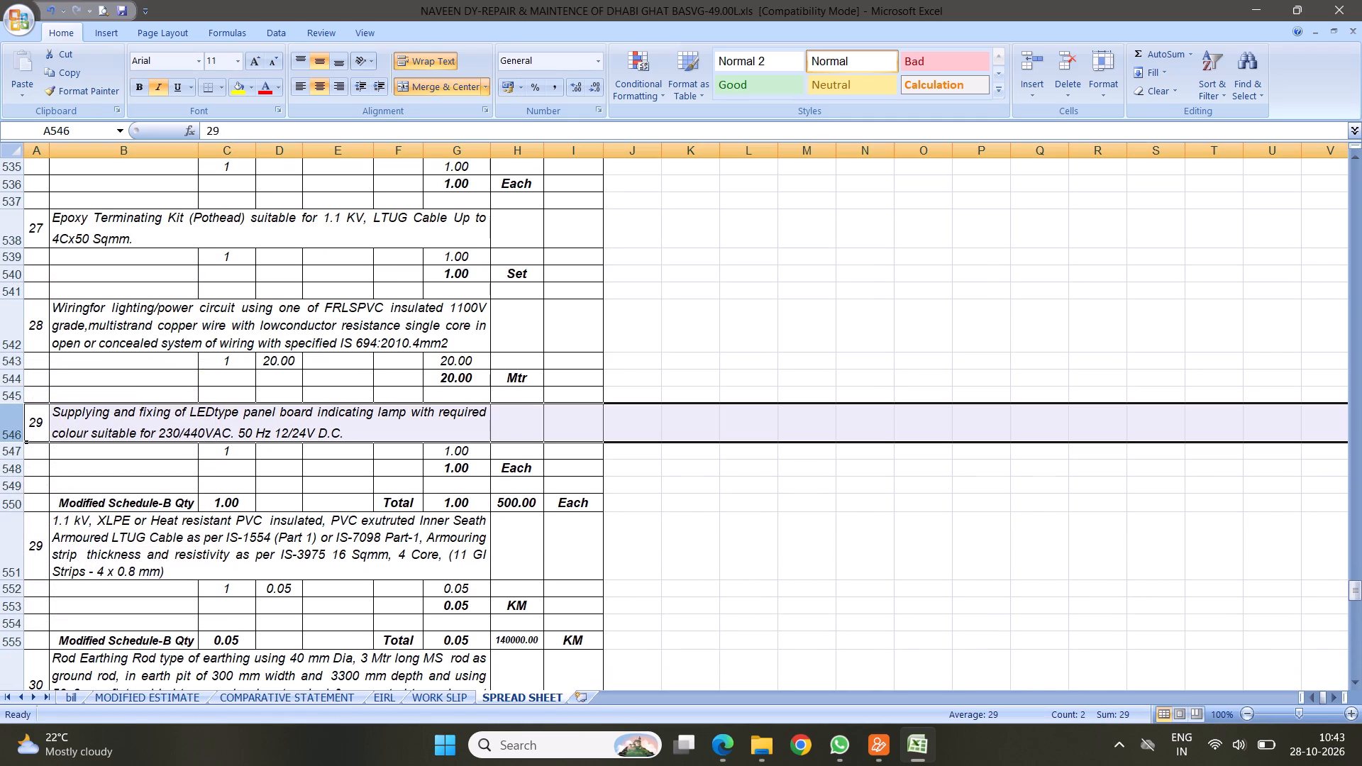
Delete the old Modified Schedule-B Qty rows under both items numbered 29, the indicating lamp's row 550 and then the armoured cable's row 554.
click(16, 501)
right_click(16, 501)
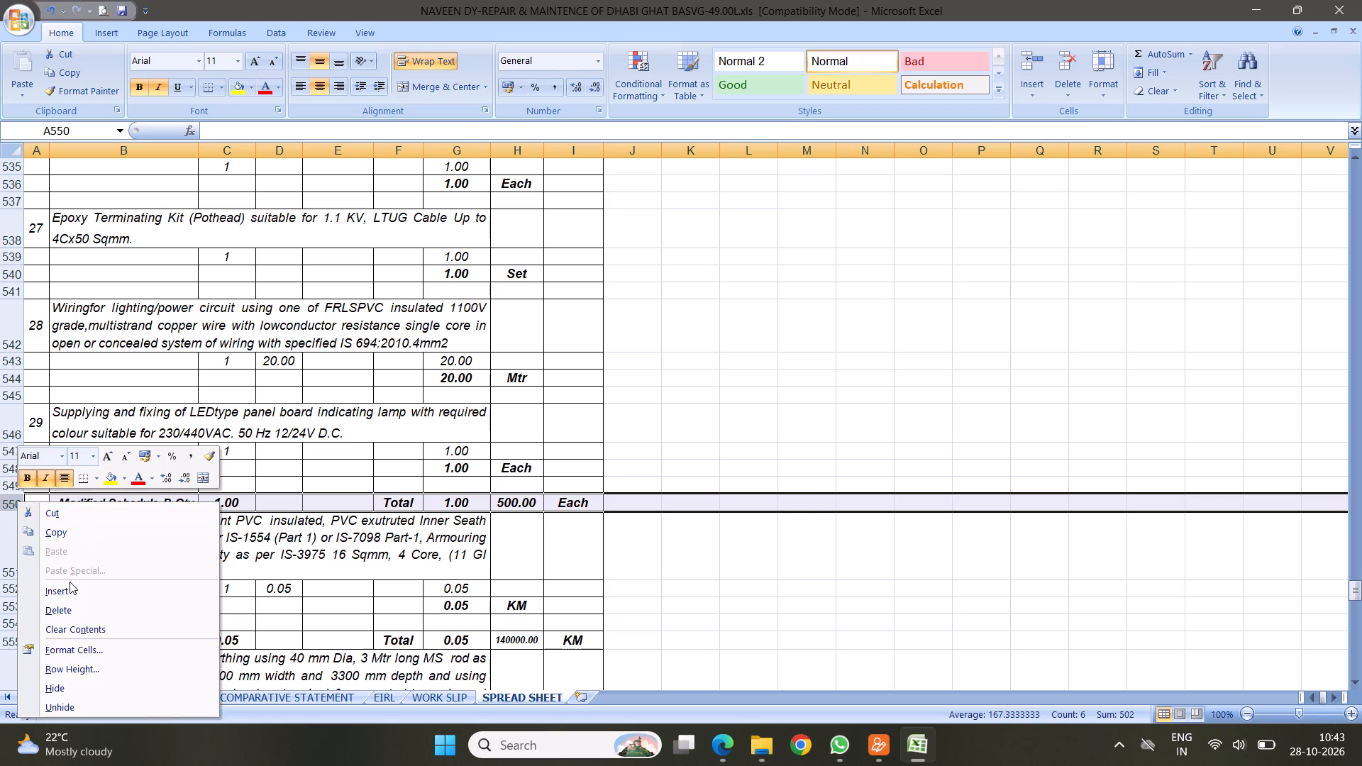
click(57, 613)
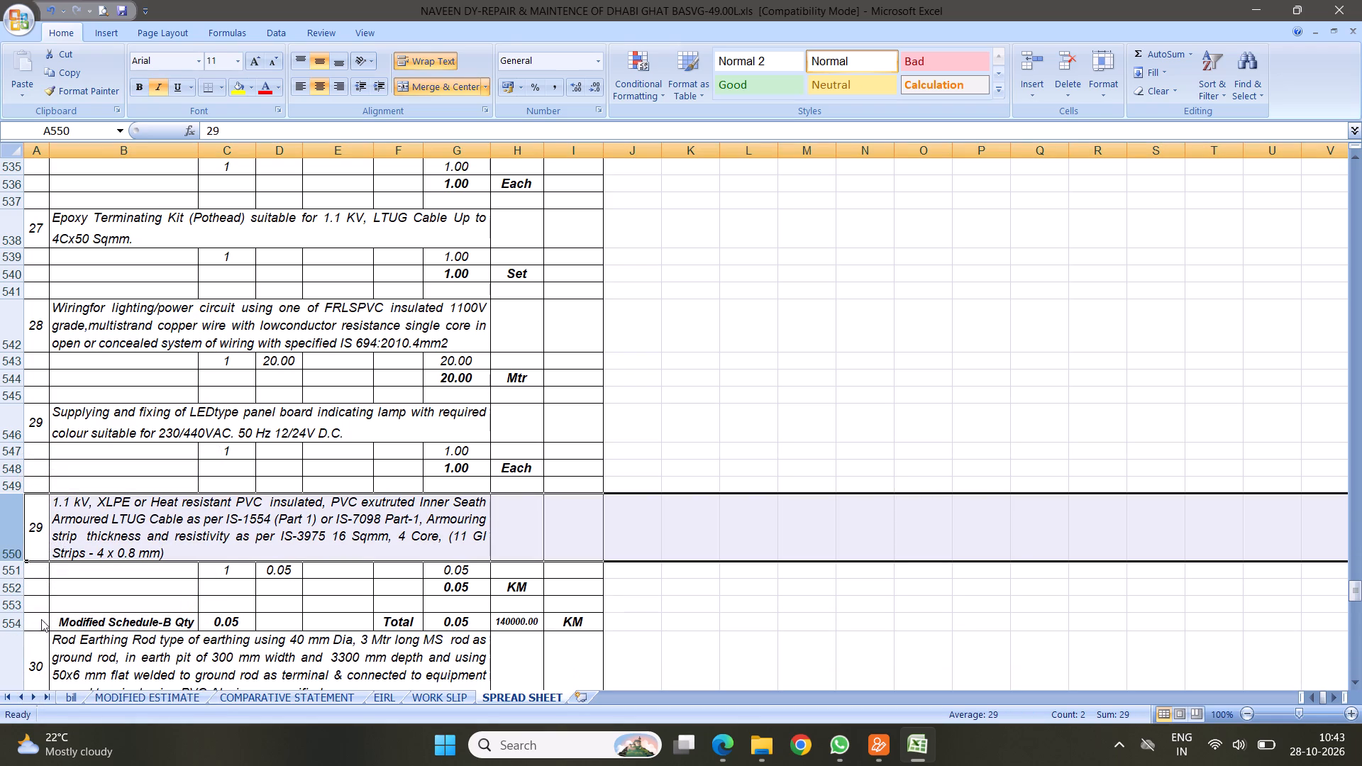
click(13, 622)
right_click(13, 622)
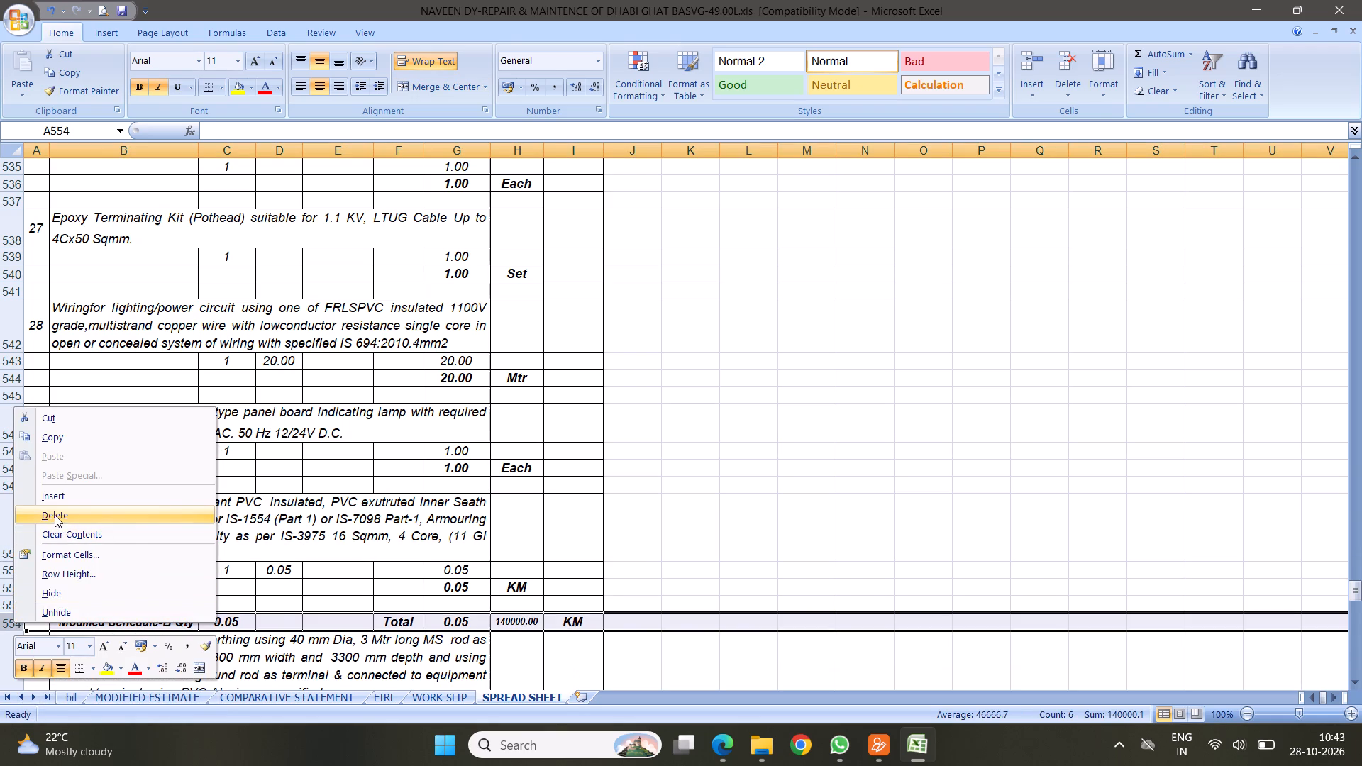
click(55, 515)
Delete the old Modified Schedule-B Qty rows under items 30 and 31, row 558 and then row 562.
scroll(370, 485, down, 5)
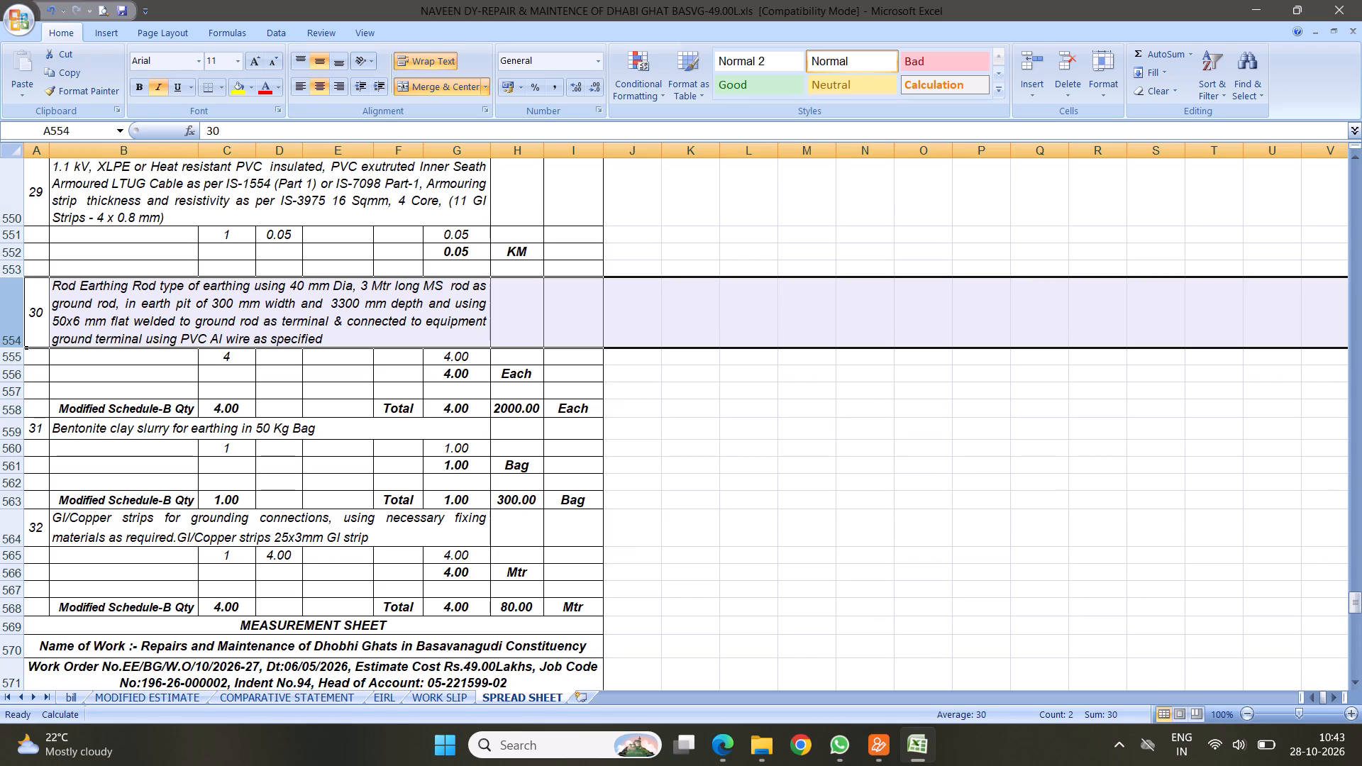
click(6, 405)
right_click(6, 405)
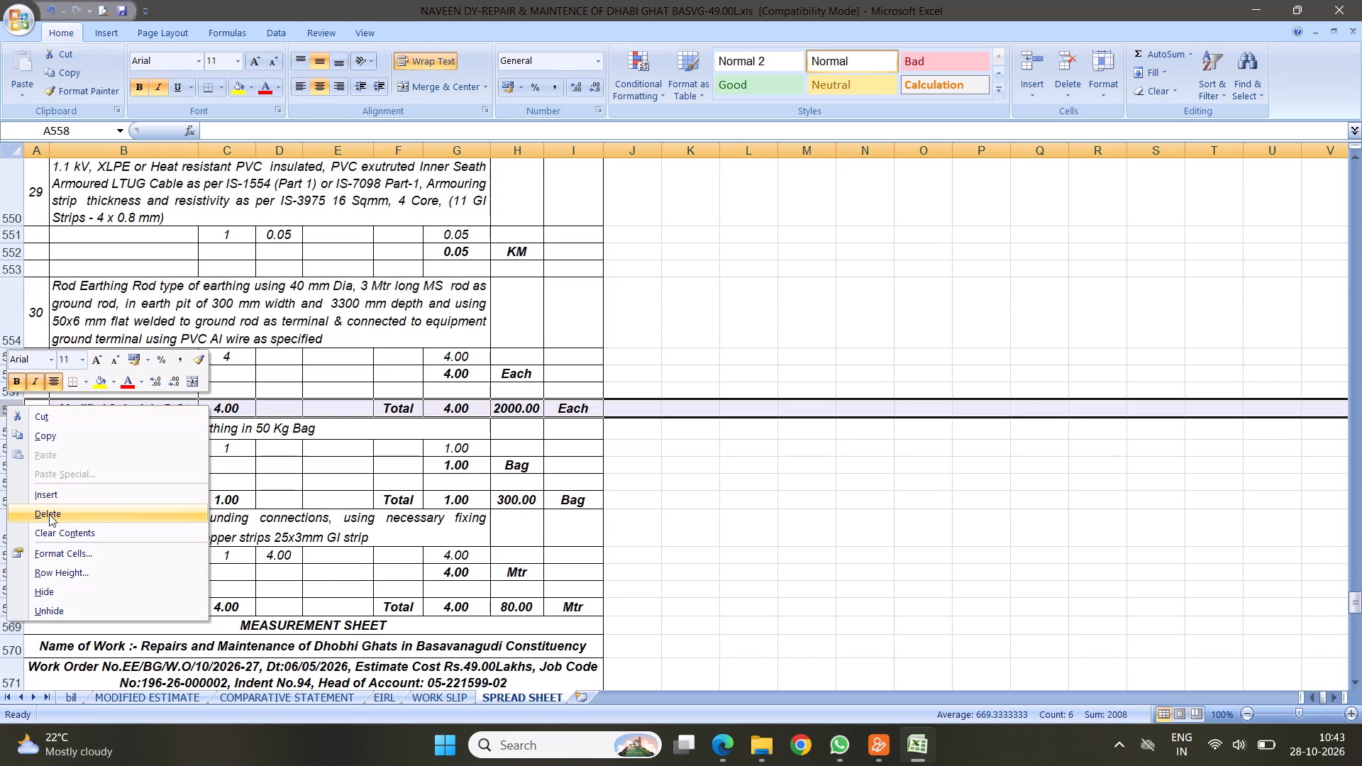
click(50, 516)
click(9, 478)
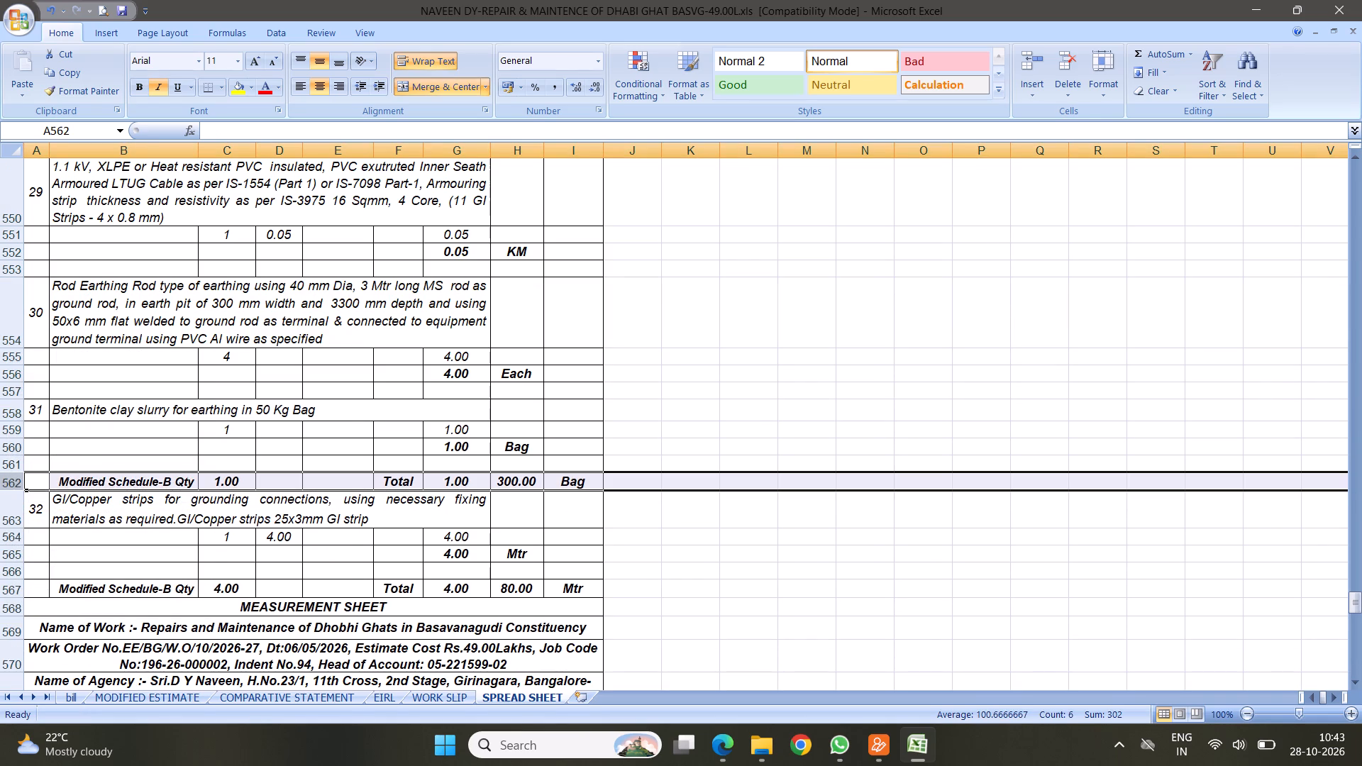
right_click(9, 478)
click(58, 584)
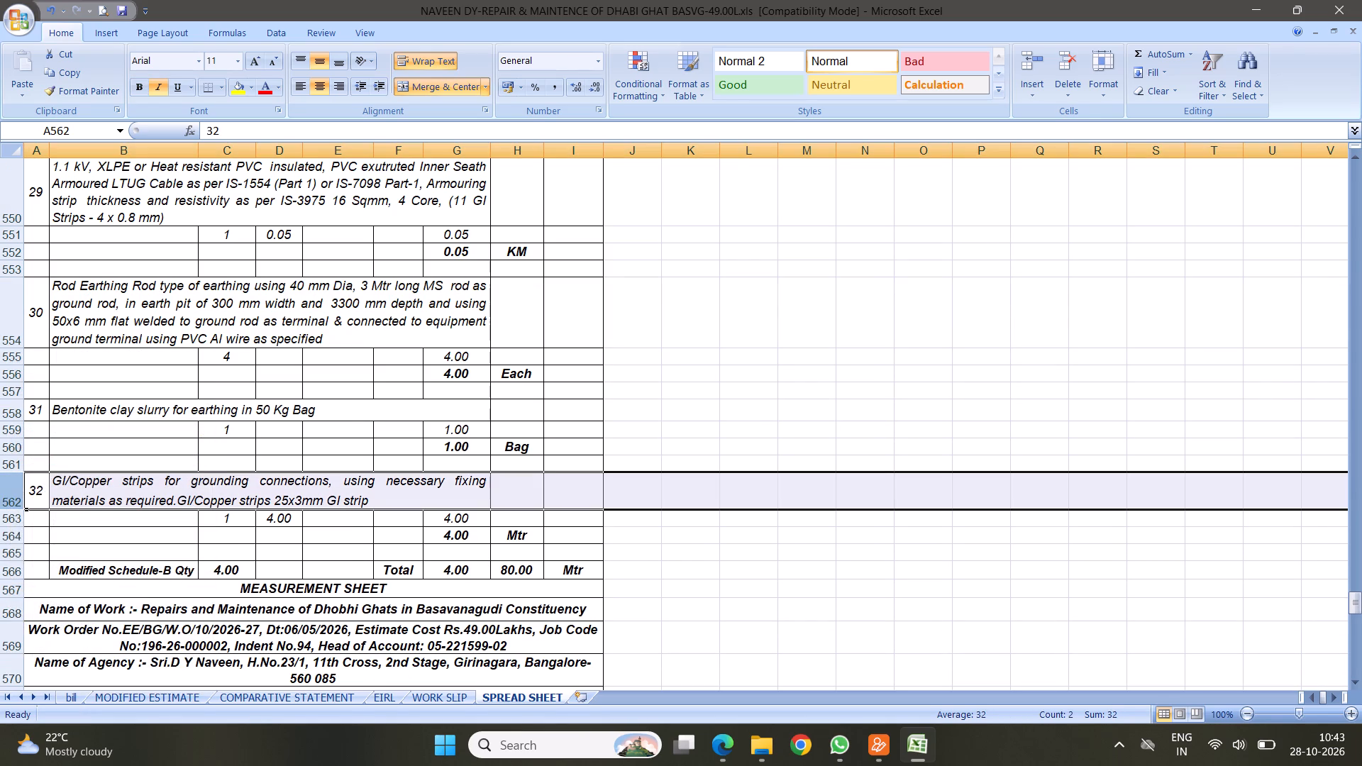
Copy the quantity summary and signature block in rows 480–490 and insert it at row 565, under item 32.
scroll(254, 389, up, 8)
scroll(329, 328, up, 2)
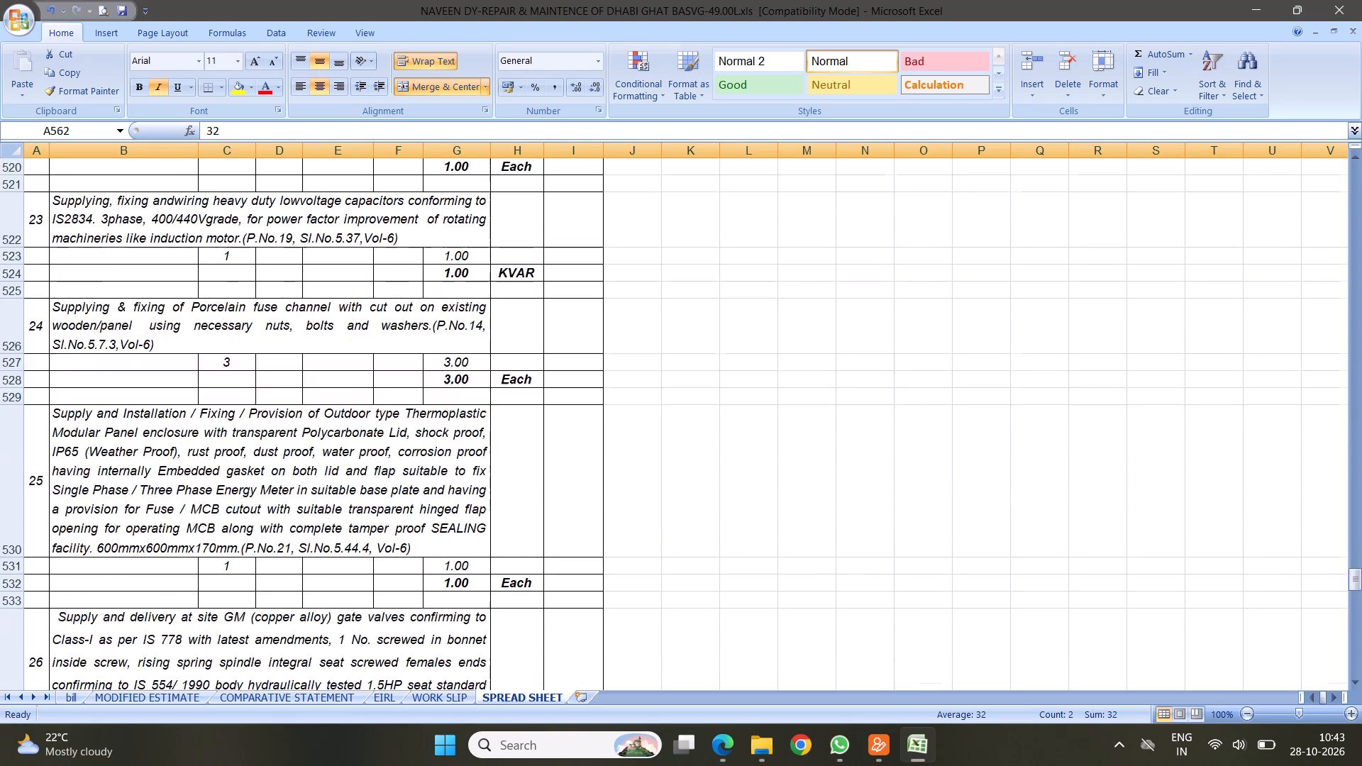
scroll(329, 328, up, 14)
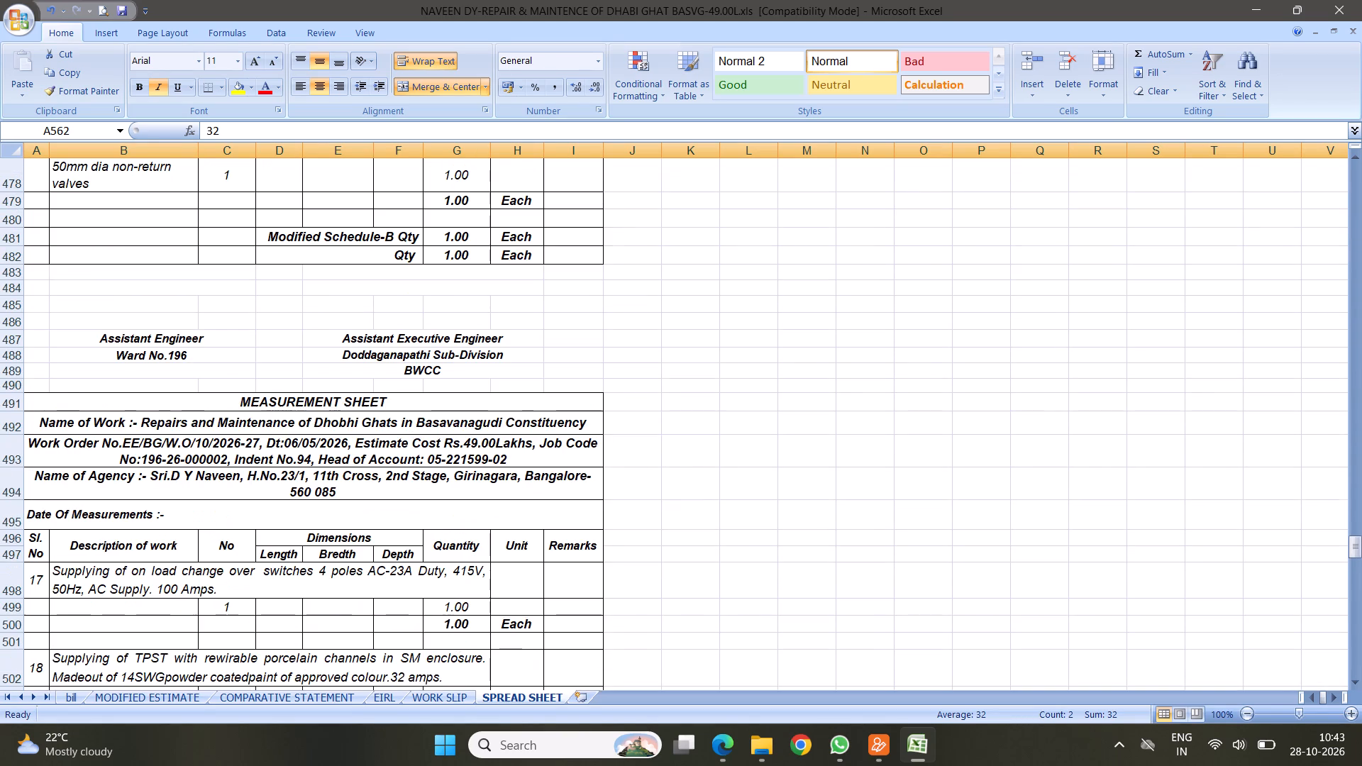
drag(11, 221, 10, 384)
right_click(123, 282)
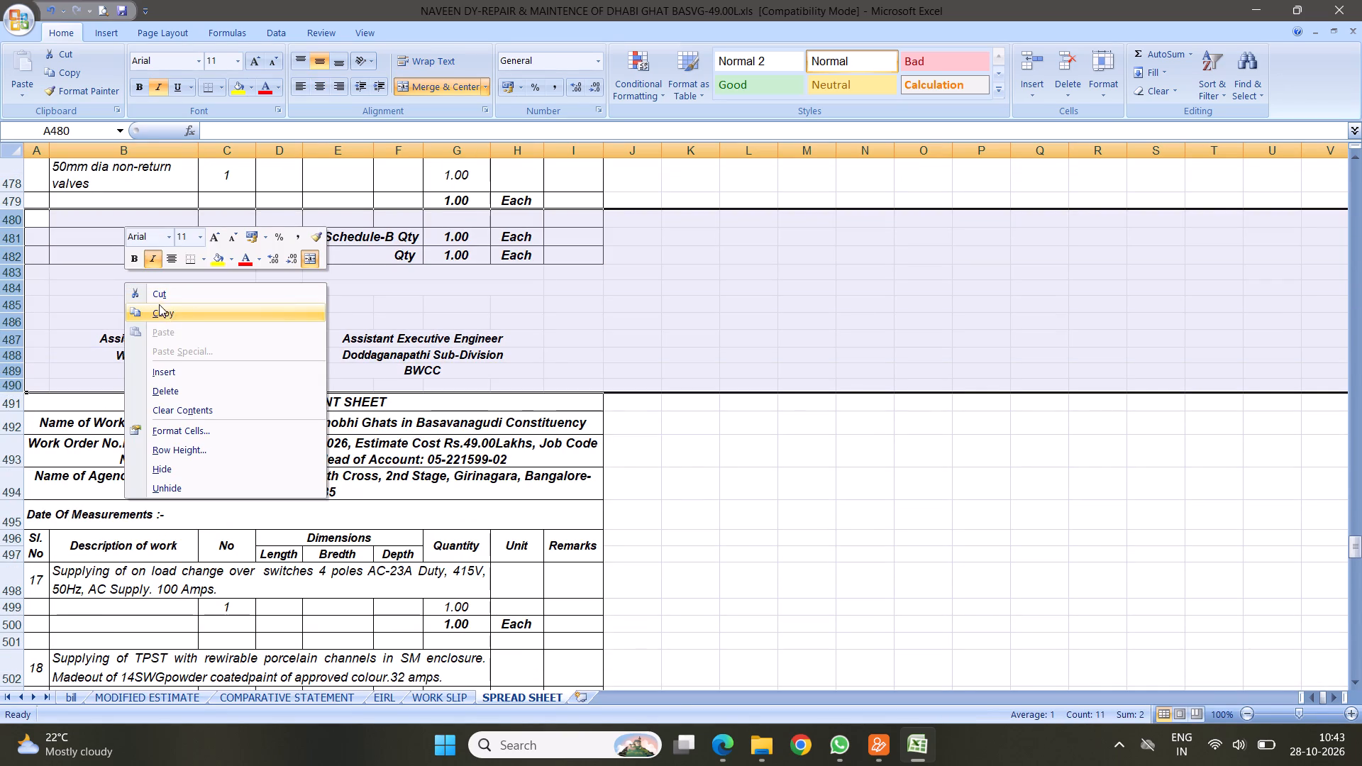
click(166, 311)
scroll(439, 544, down, 4)
scroll(482, 499, down, 6)
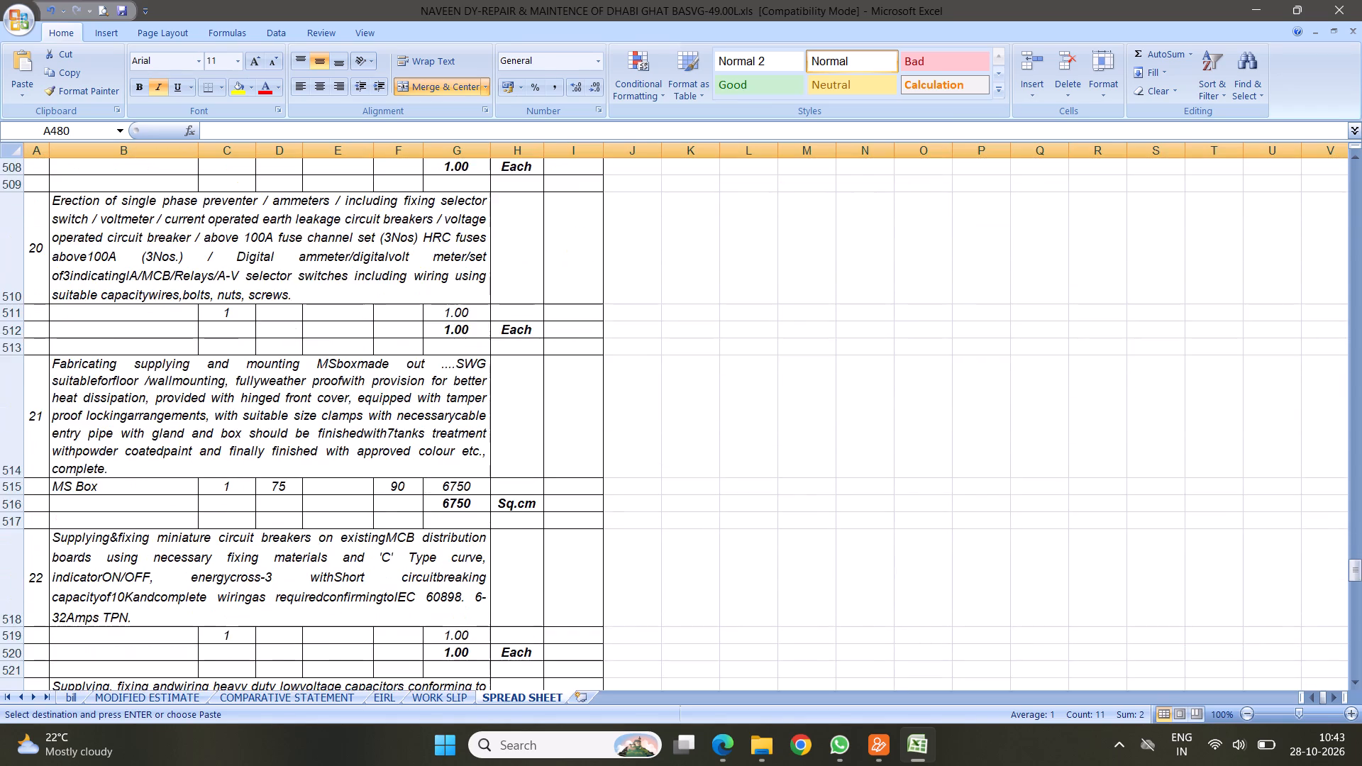
scroll(465, 520, down, 11)
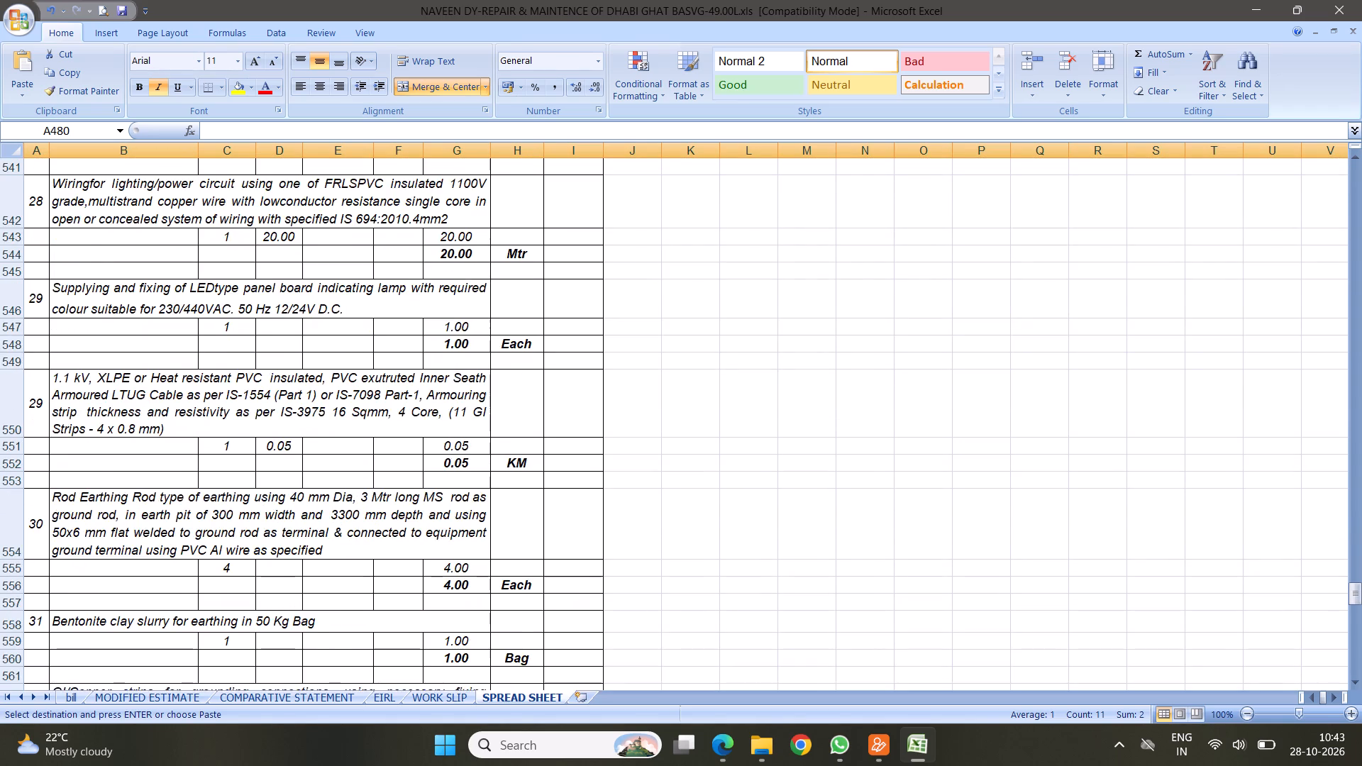
scroll(474, 468, down, 5)
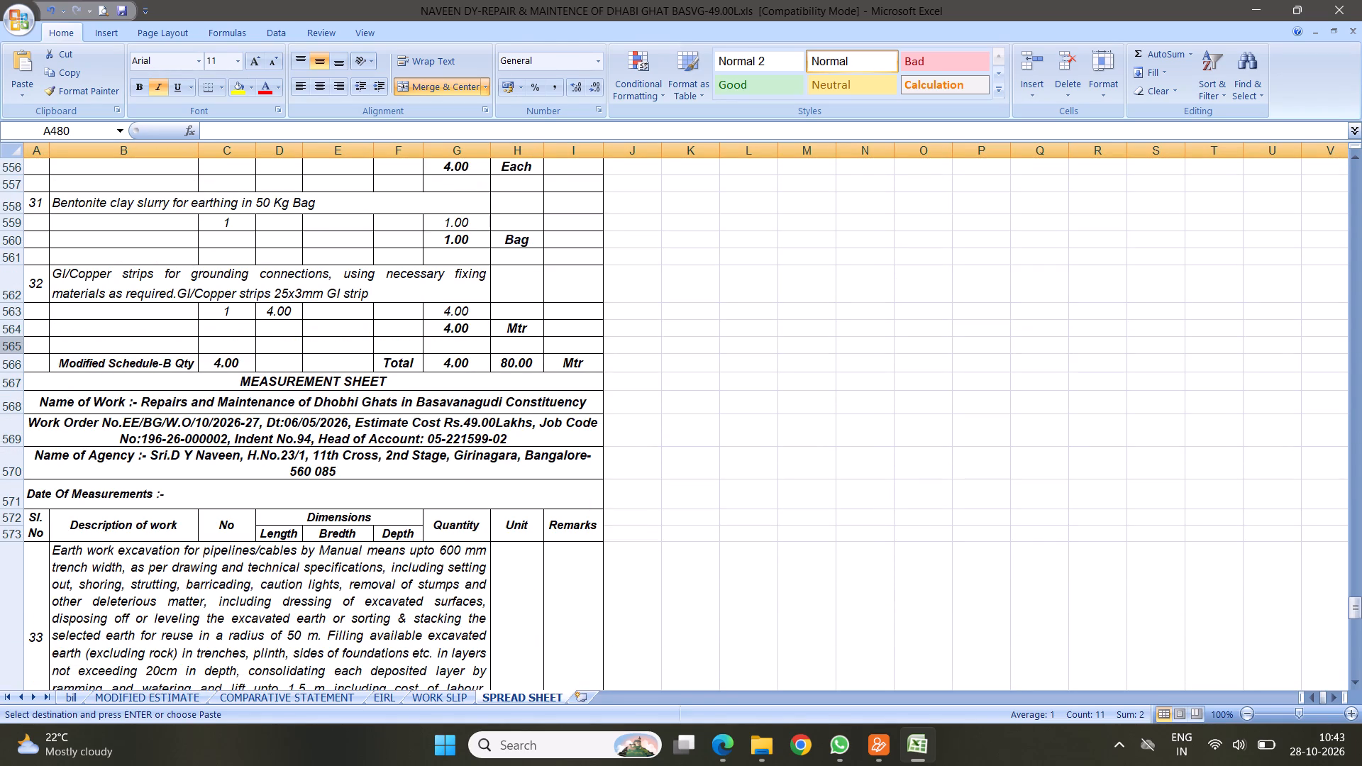
click(14, 346)
right_click(14, 346)
click(108, 436)
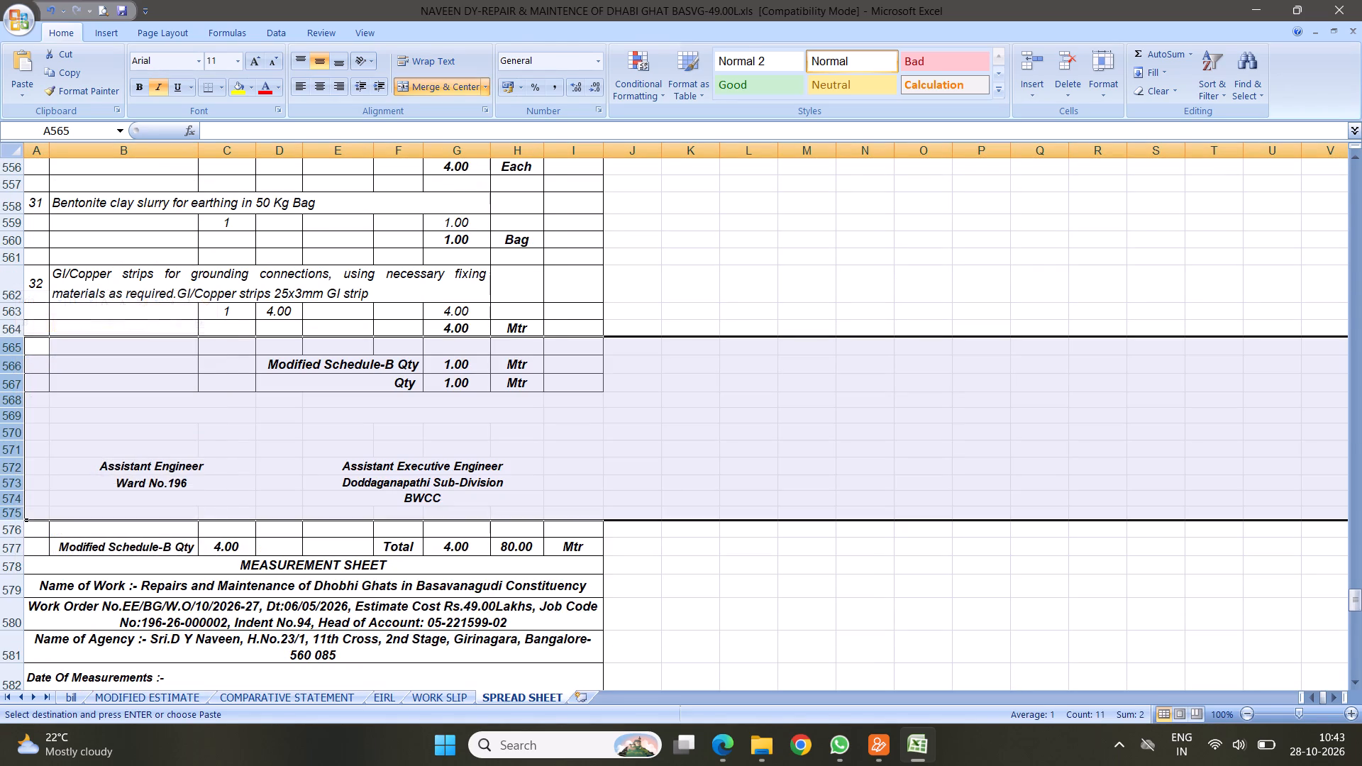
Set item 32's Modified Schedule-B Qty in cell G566 to 4.
click(446, 361)
key(4)
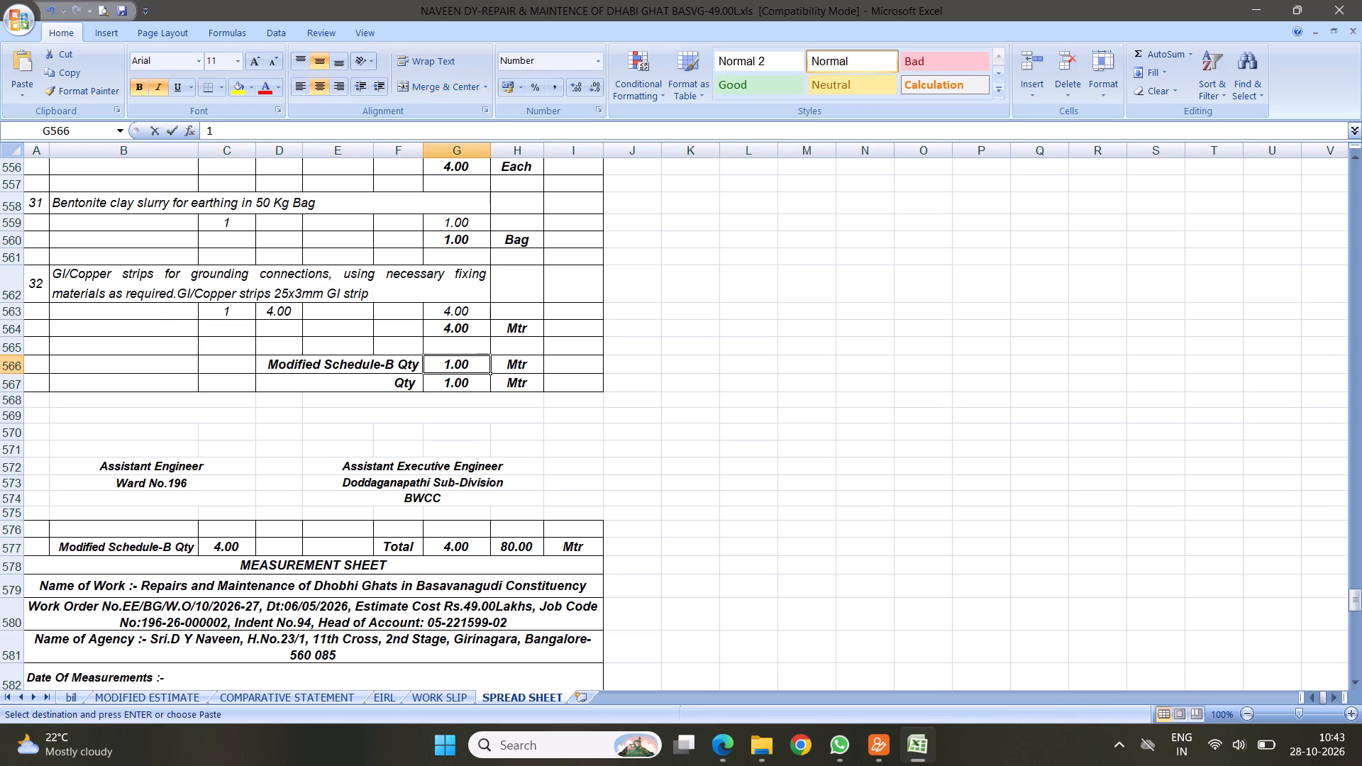
key(Return)
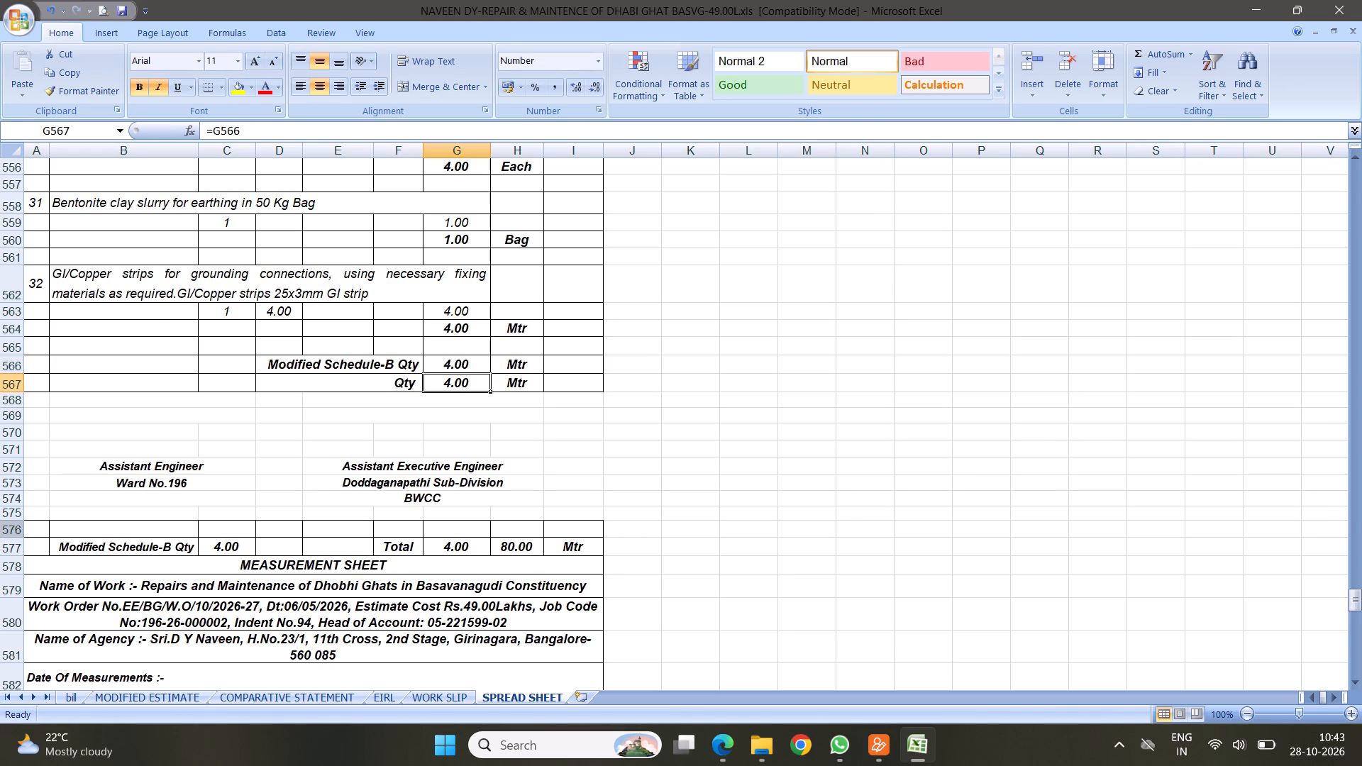
Delete the blank row 576 and the old Modified Schedule-B Qty row 577 below item 32's signature block.
drag(18, 532, 17, 549)
right_click(54, 550)
click(89, 441)
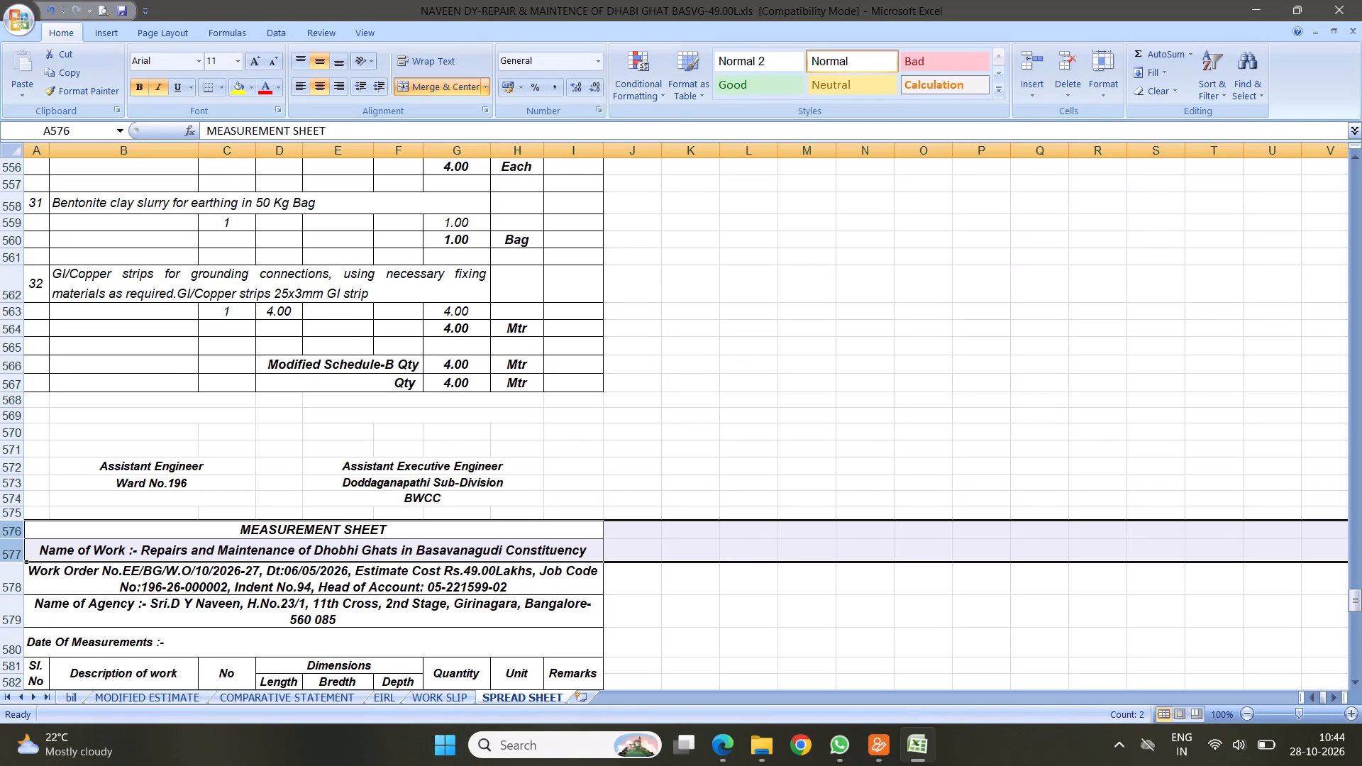
Copy item 32's summary and signature block, rows 565–575, and insert it at row 585, under item 33's pipe line entry.
scroll(406, 384, down, 8)
scroll(293, 328, up, 6)
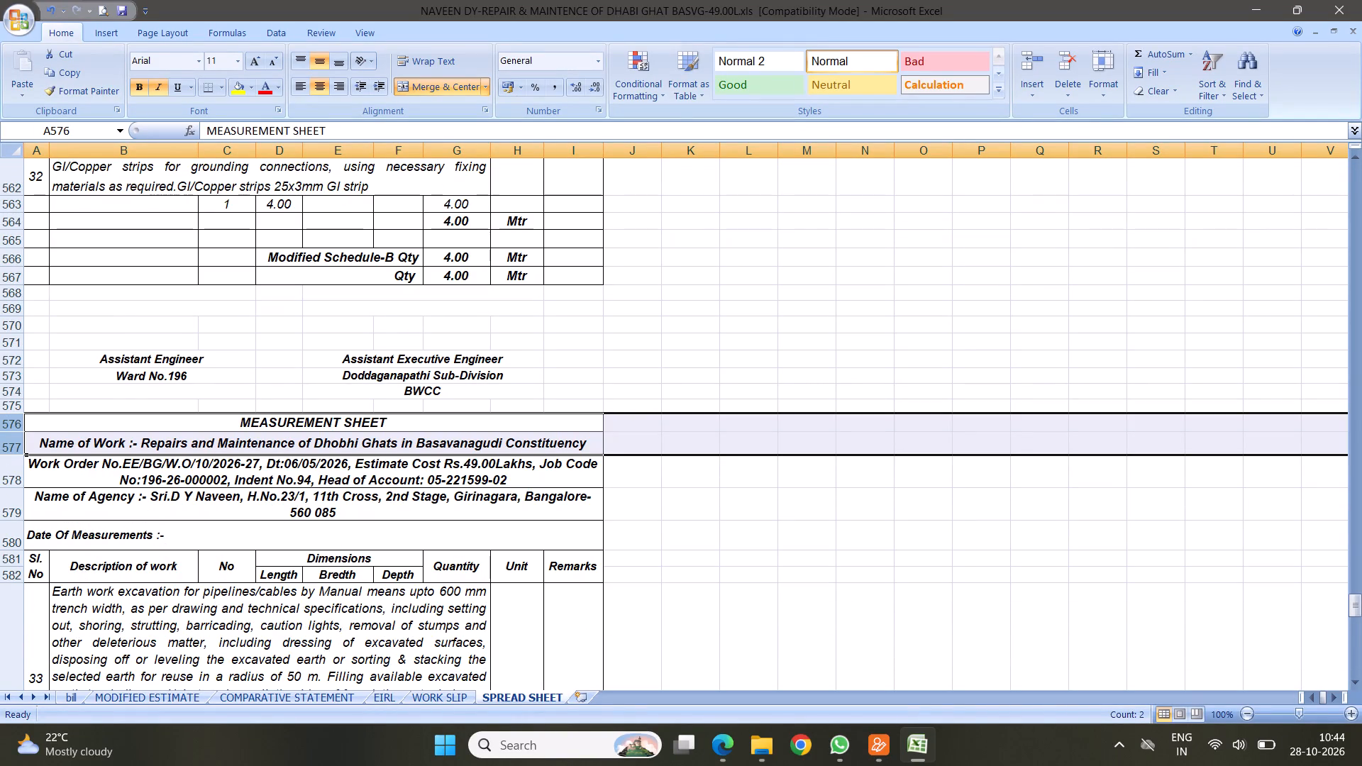
drag(18, 242, 21, 409)
right_click(90, 345)
click(138, 373)
scroll(387, 438, down, 1)
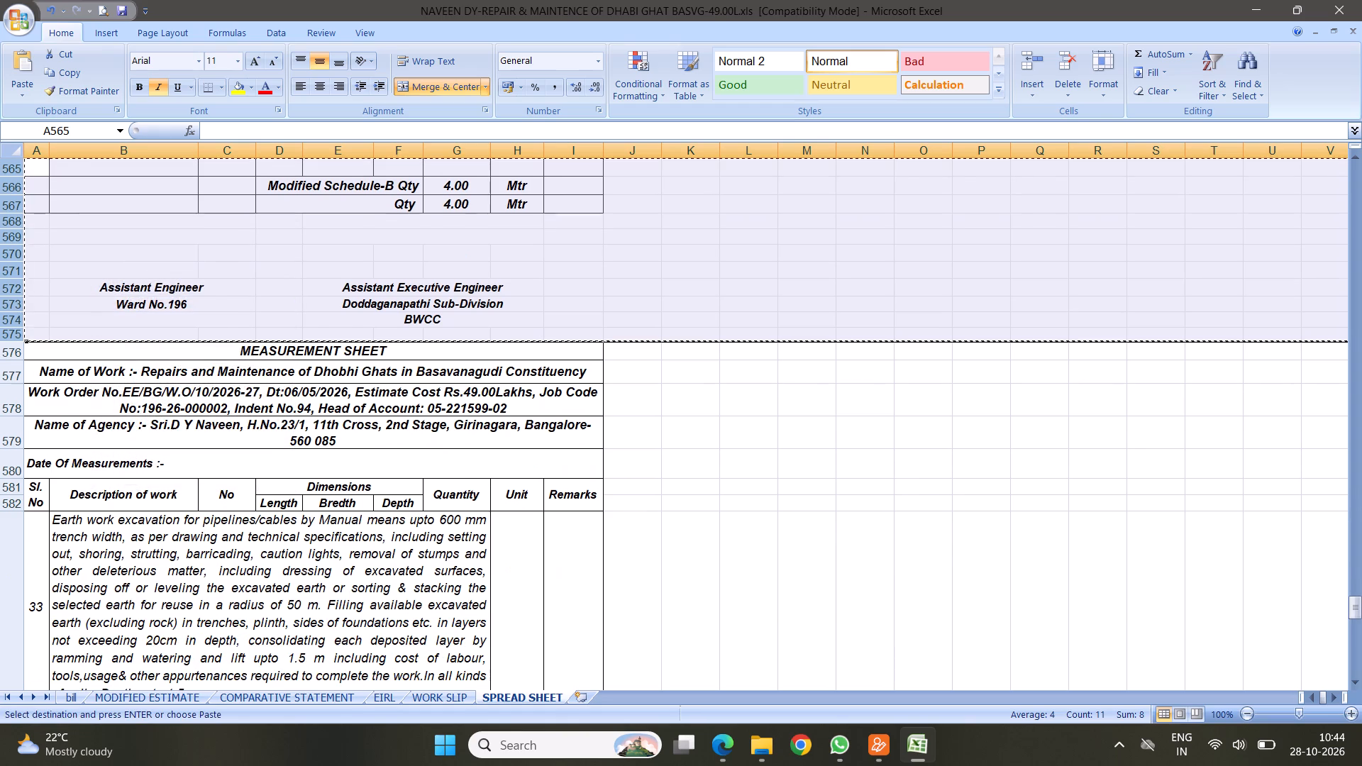
scroll(318, 387, down, 5)
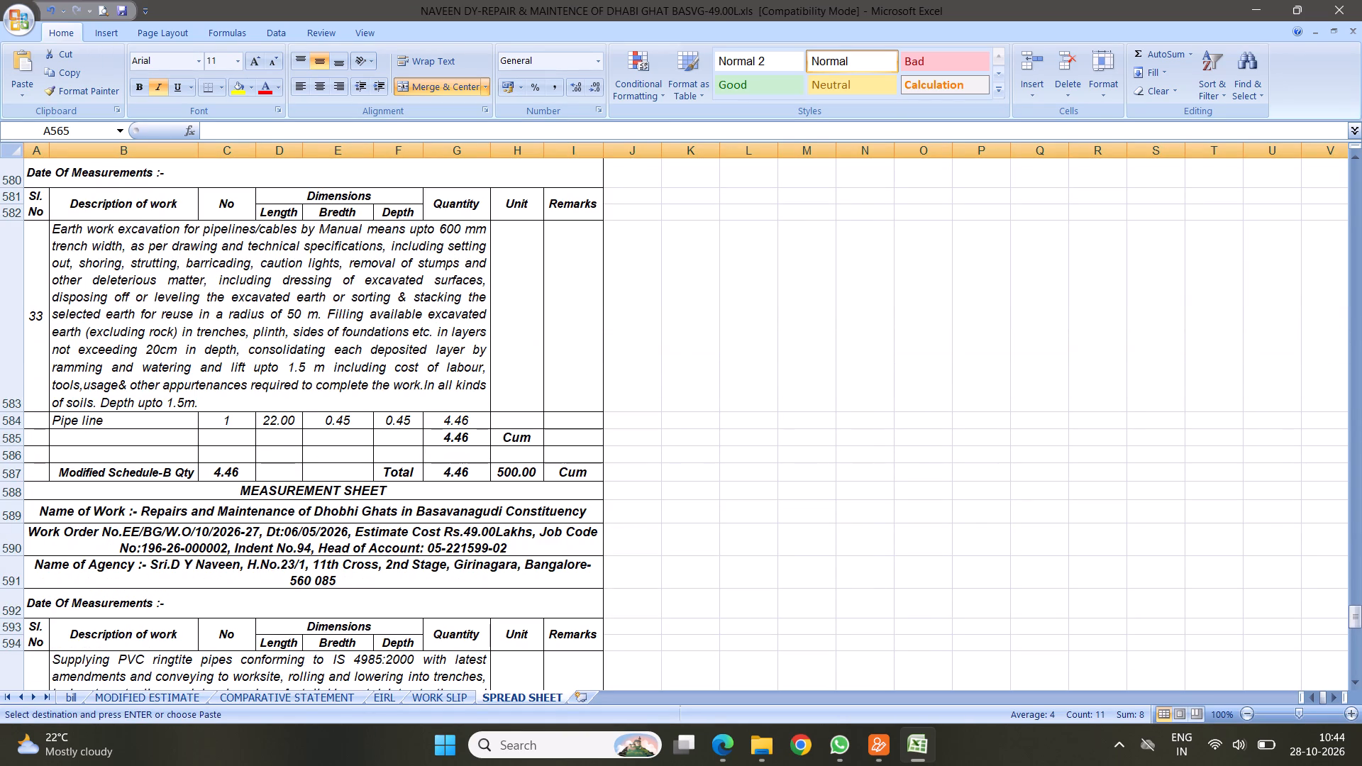
click(12, 438)
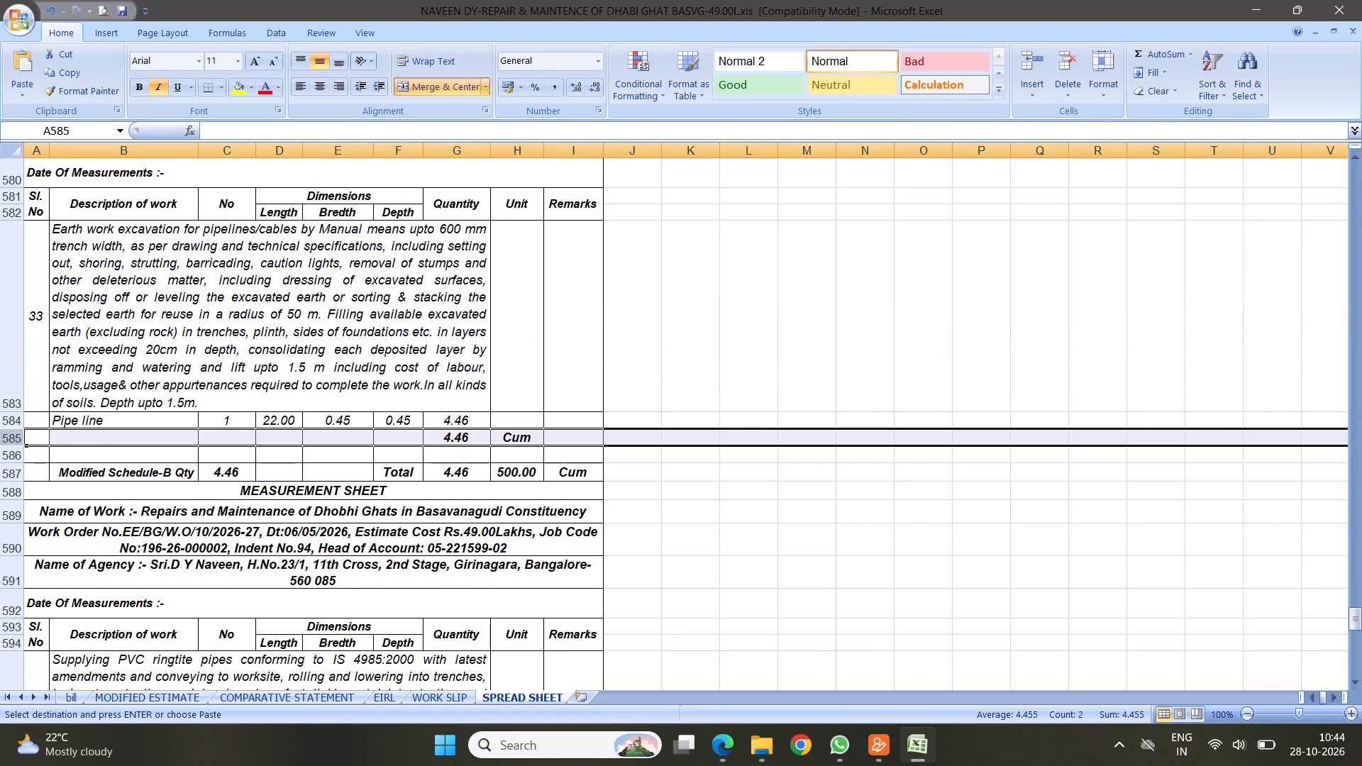
right_click(12, 438)
click(111, 527)
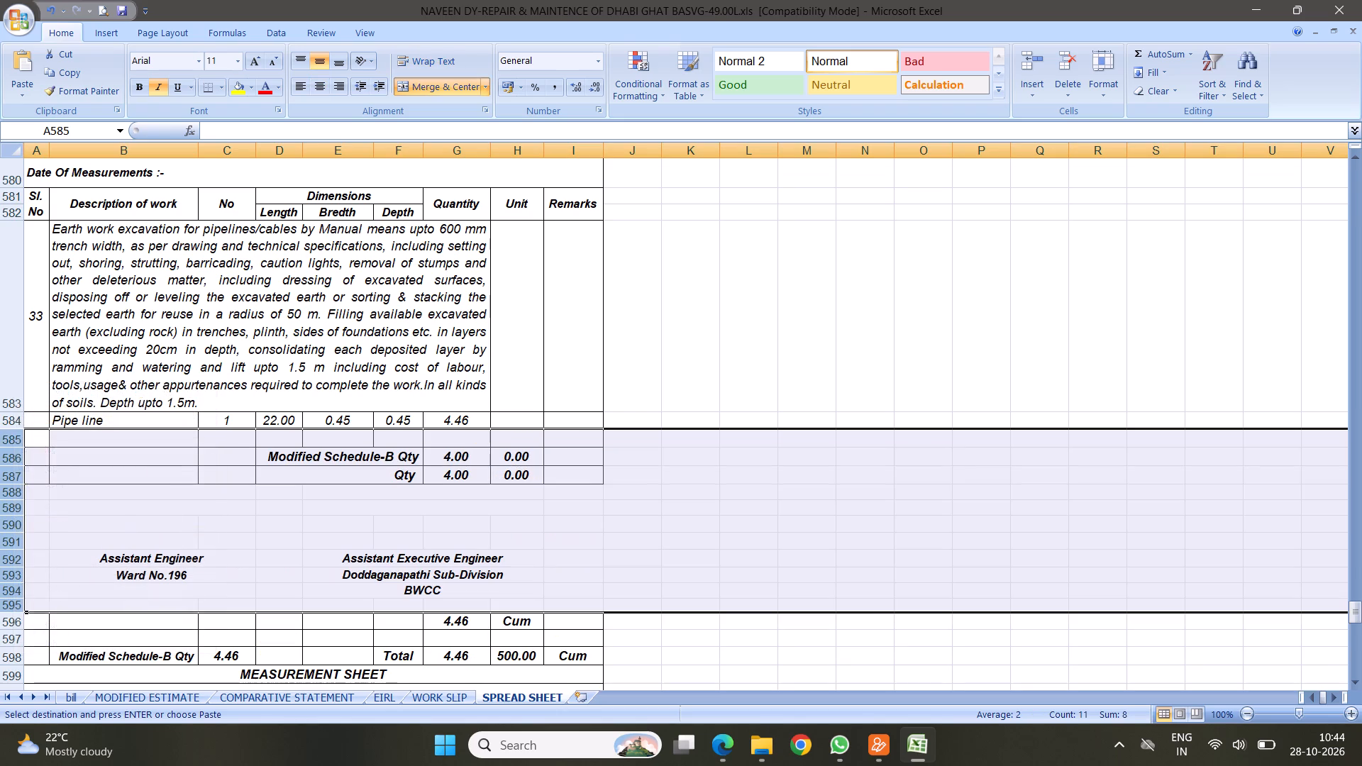
Set item 33's Modified Schedule-B Qty to 4.46 and enter the unit Cum in its pipe line row.
click(457, 451)
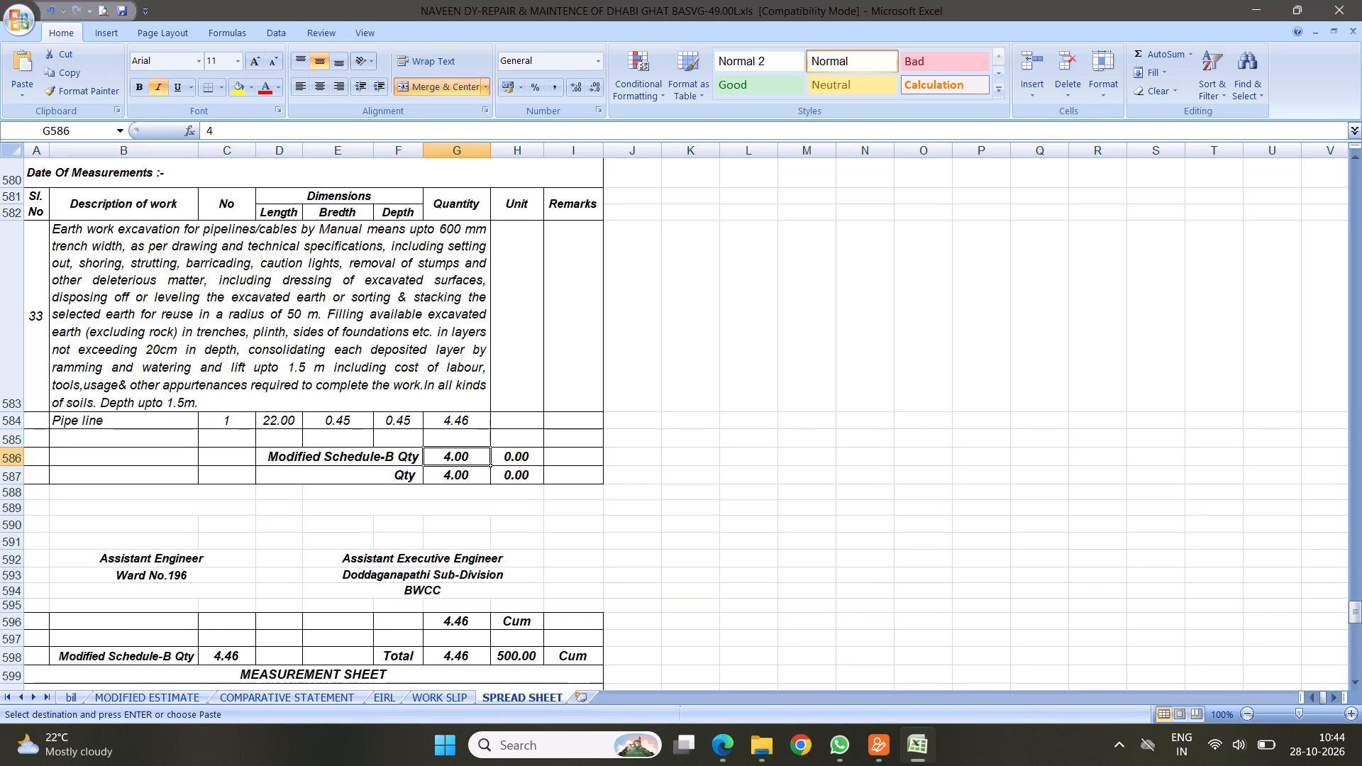
text(4.46)
key(Return)
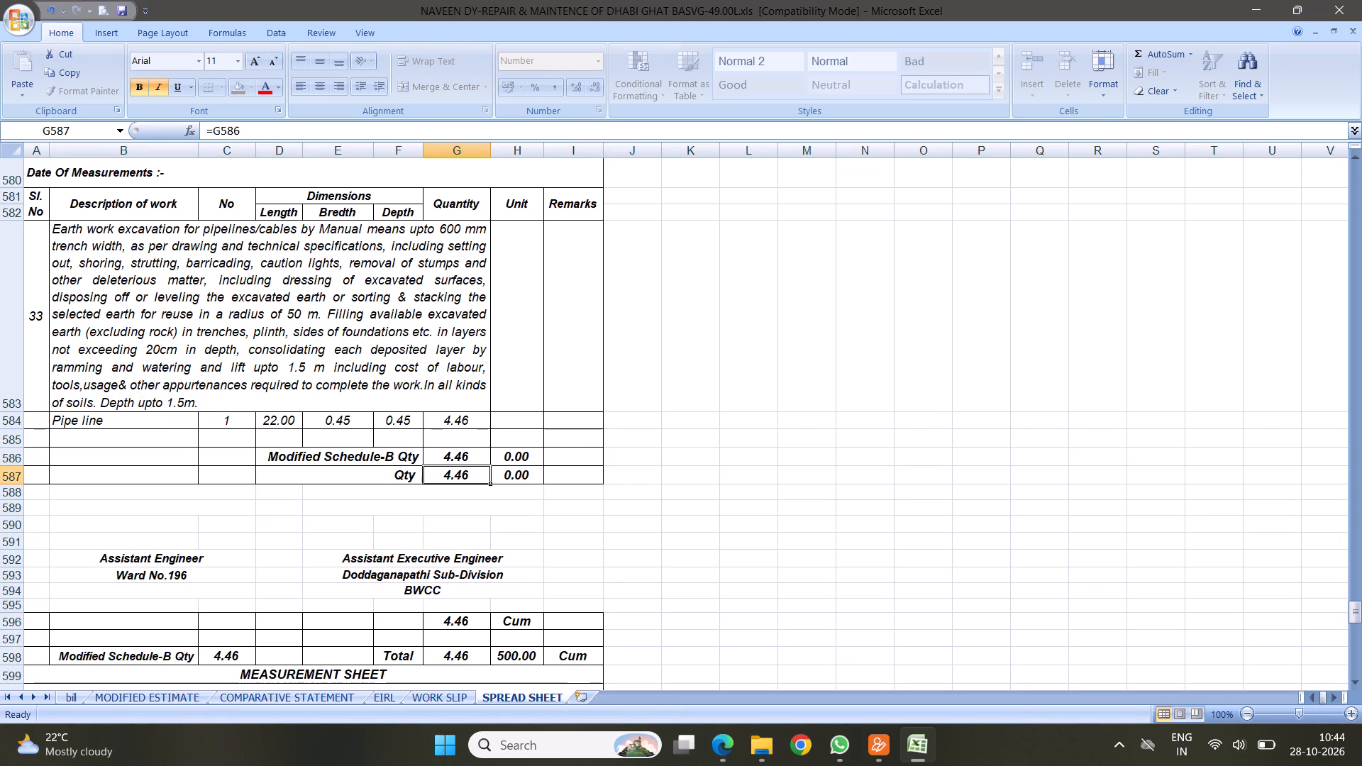
click(514, 419)
text(Cum)
click(690, 509)
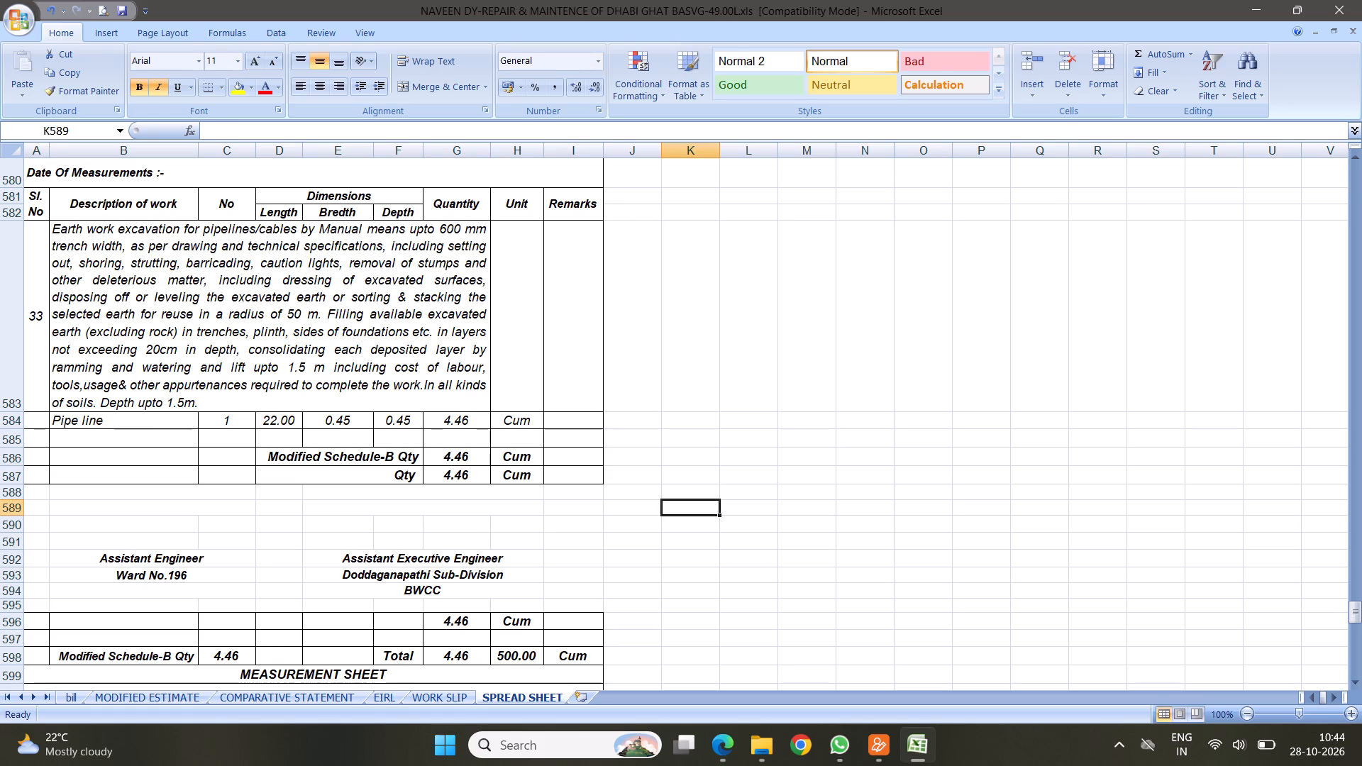
Delete the leftover old quantity rows 596–598 below item 33's signature block.
scroll(450, 411, down, 3)
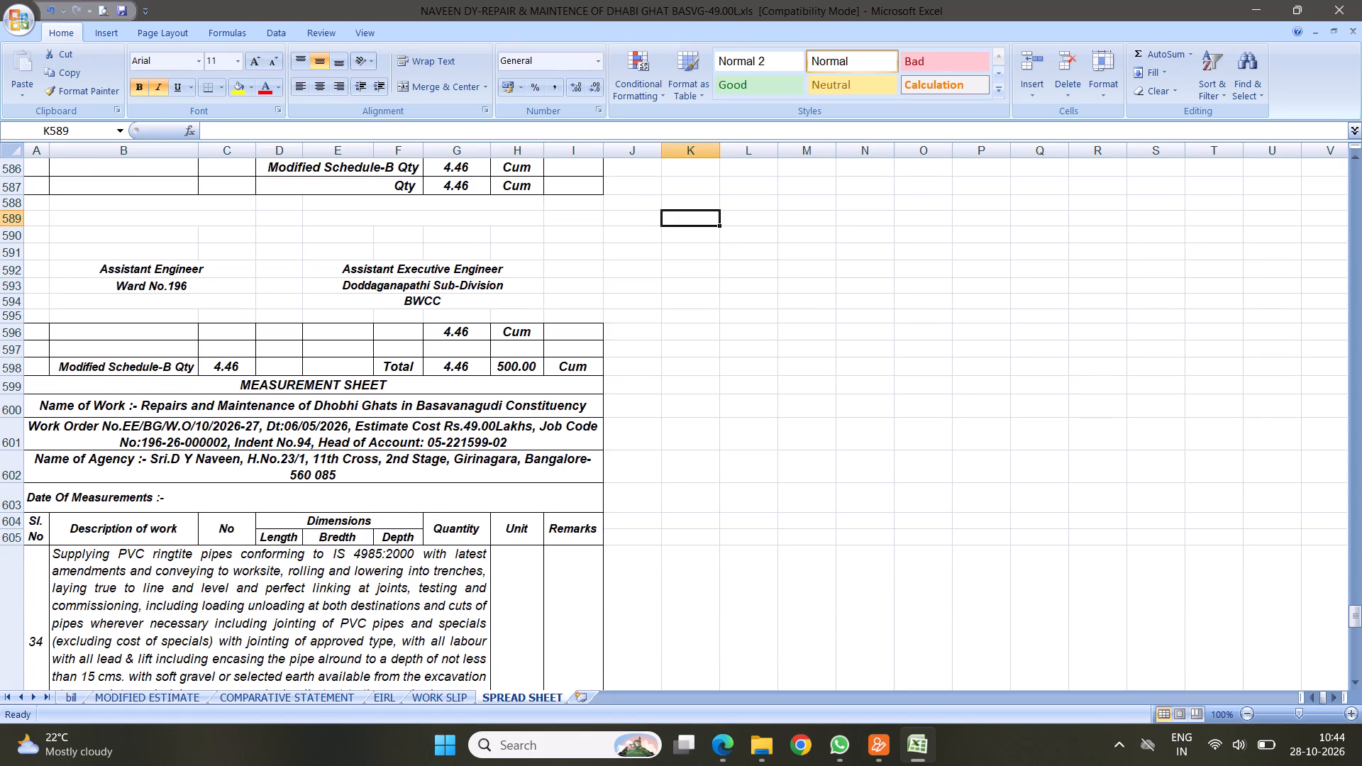
drag(18, 277, 14, 352)
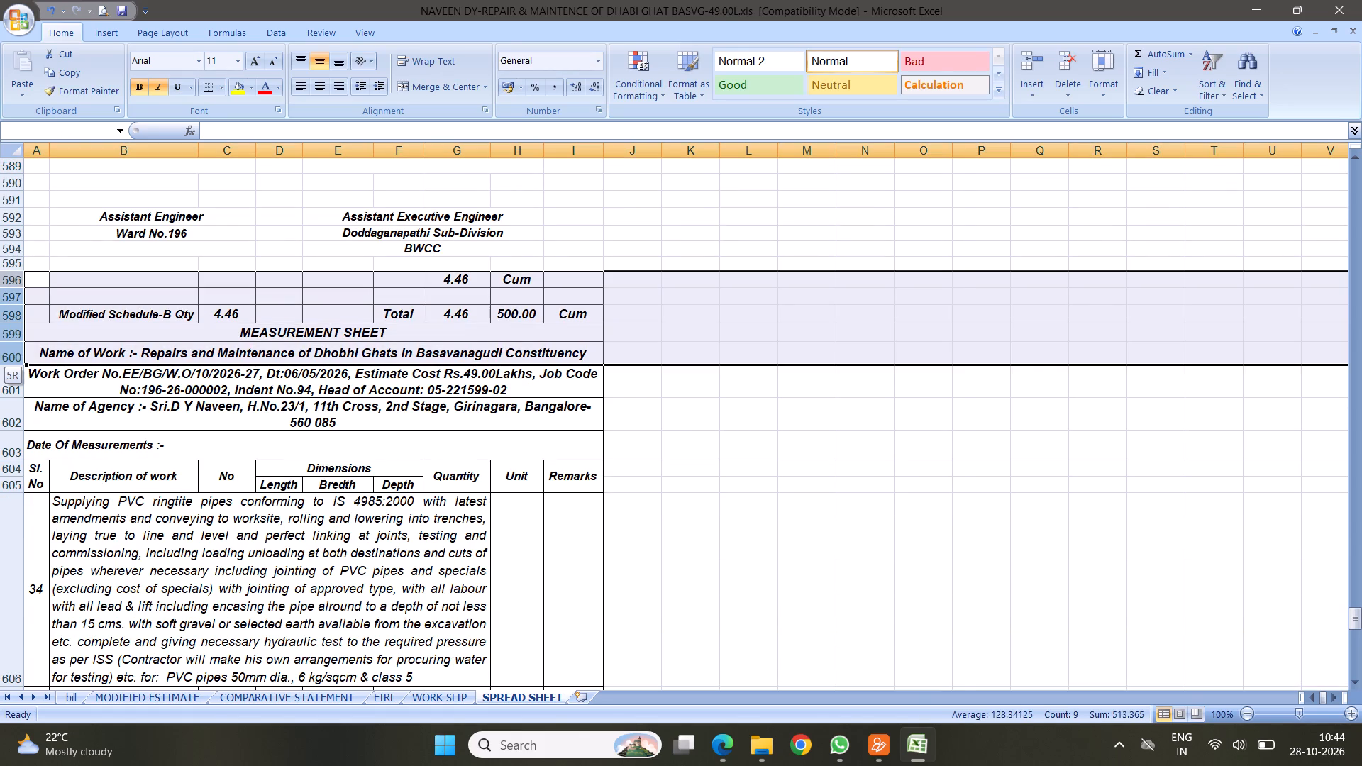
drag(14, 352, 74, 311)
right_click(112, 308)
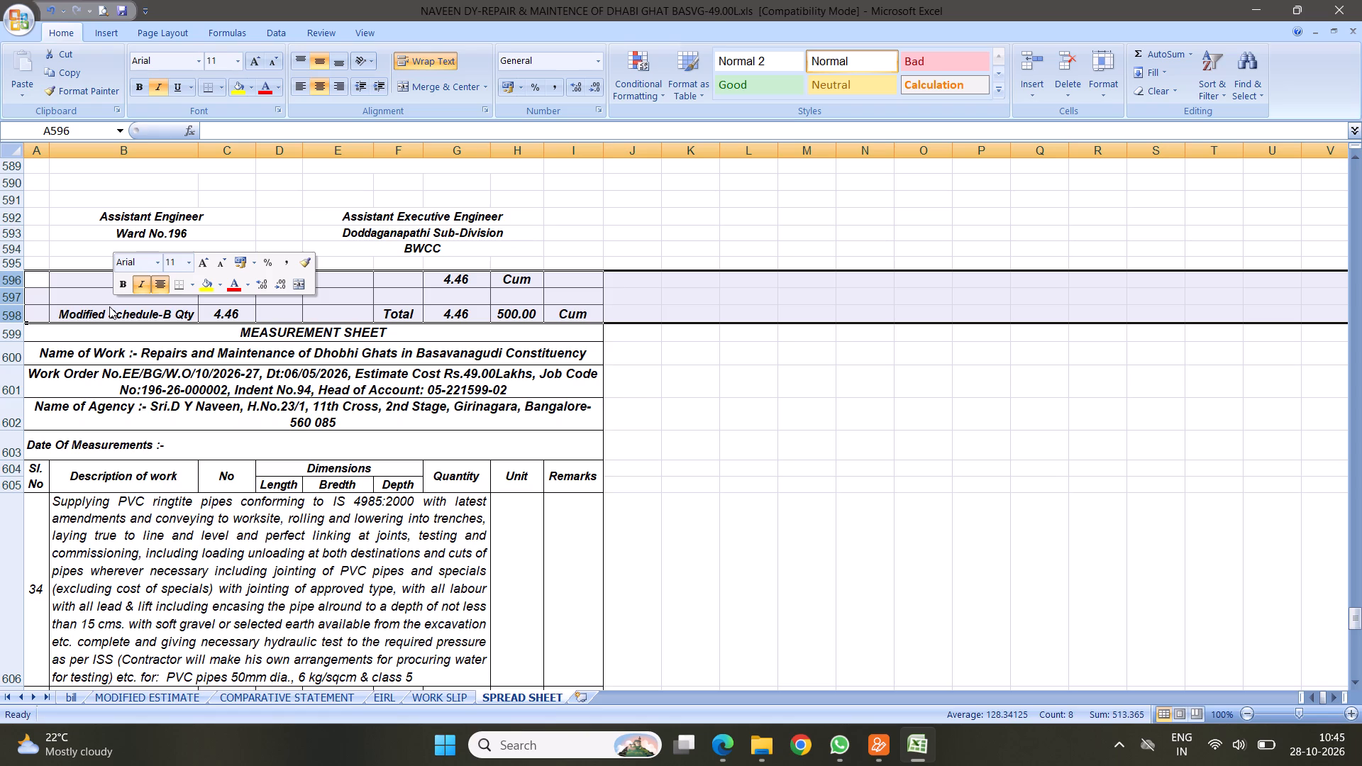
click(148, 419)
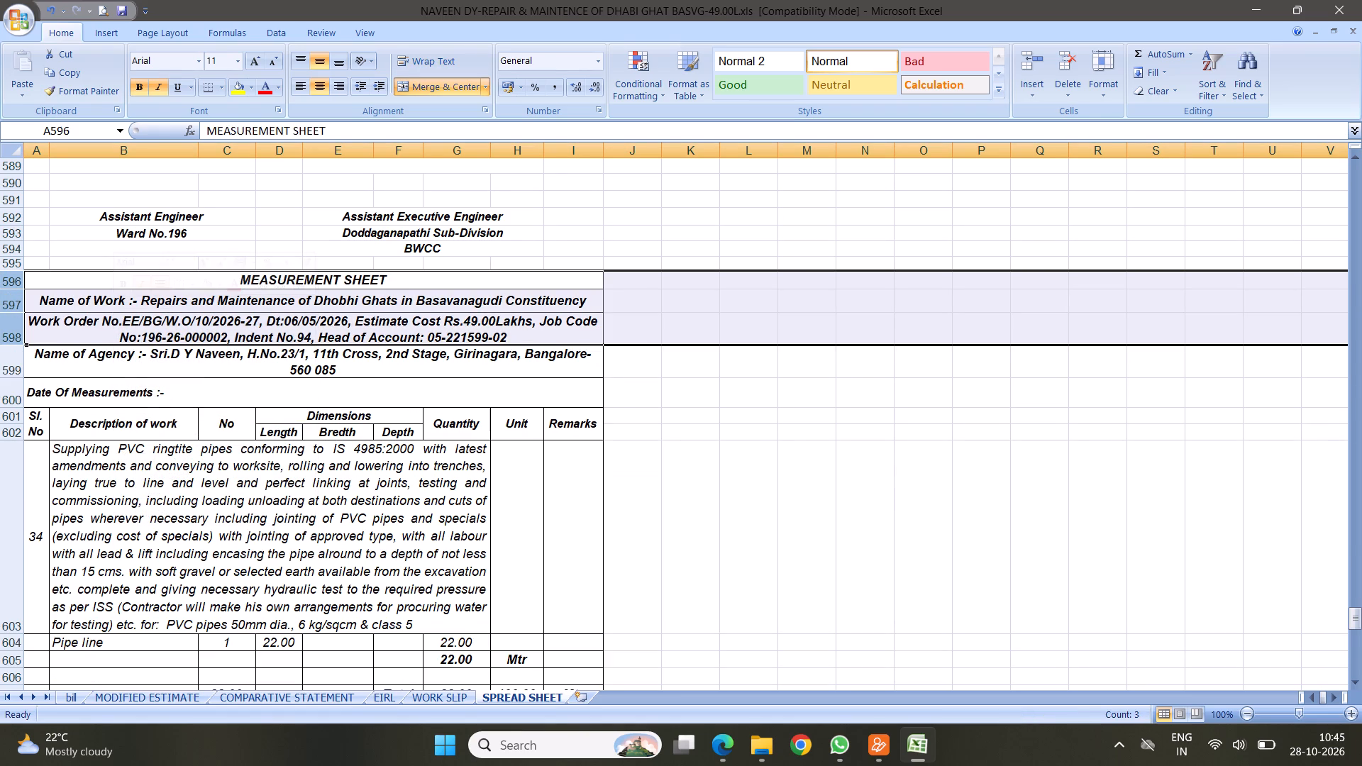
click(308, 373)
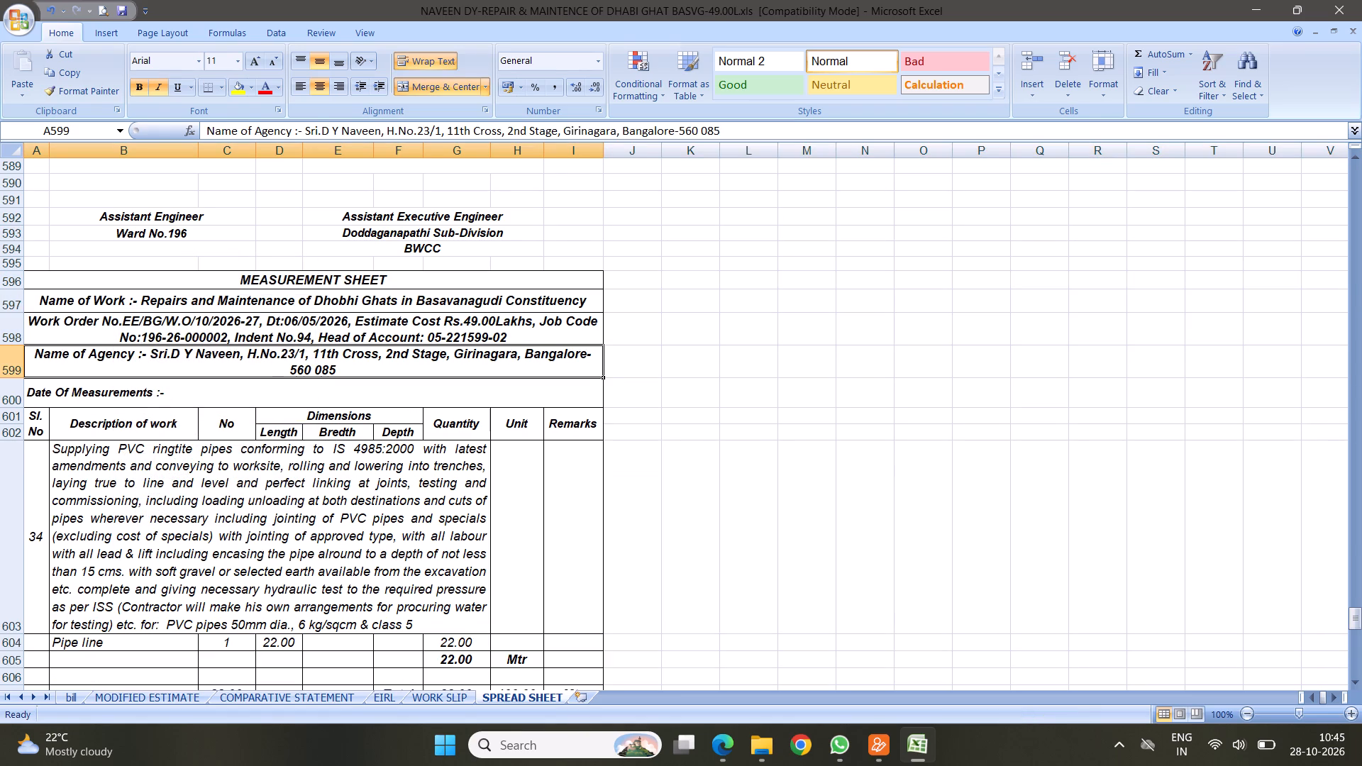
Copy item 33's summary and signature block, rows 585–595, and insert it at row 605, under item 34's pipe line entry.
scroll(323, 385, down, 3)
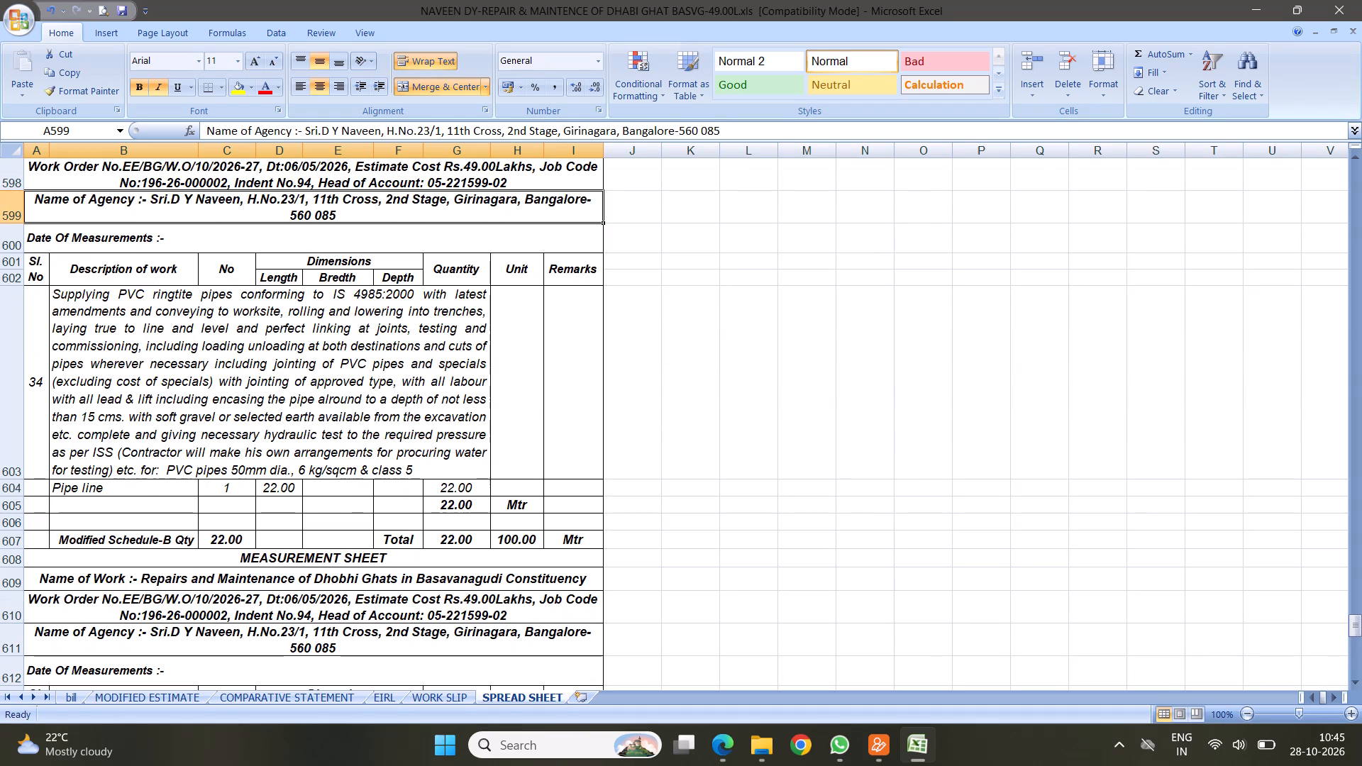
scroll(367, 385, up, 6)
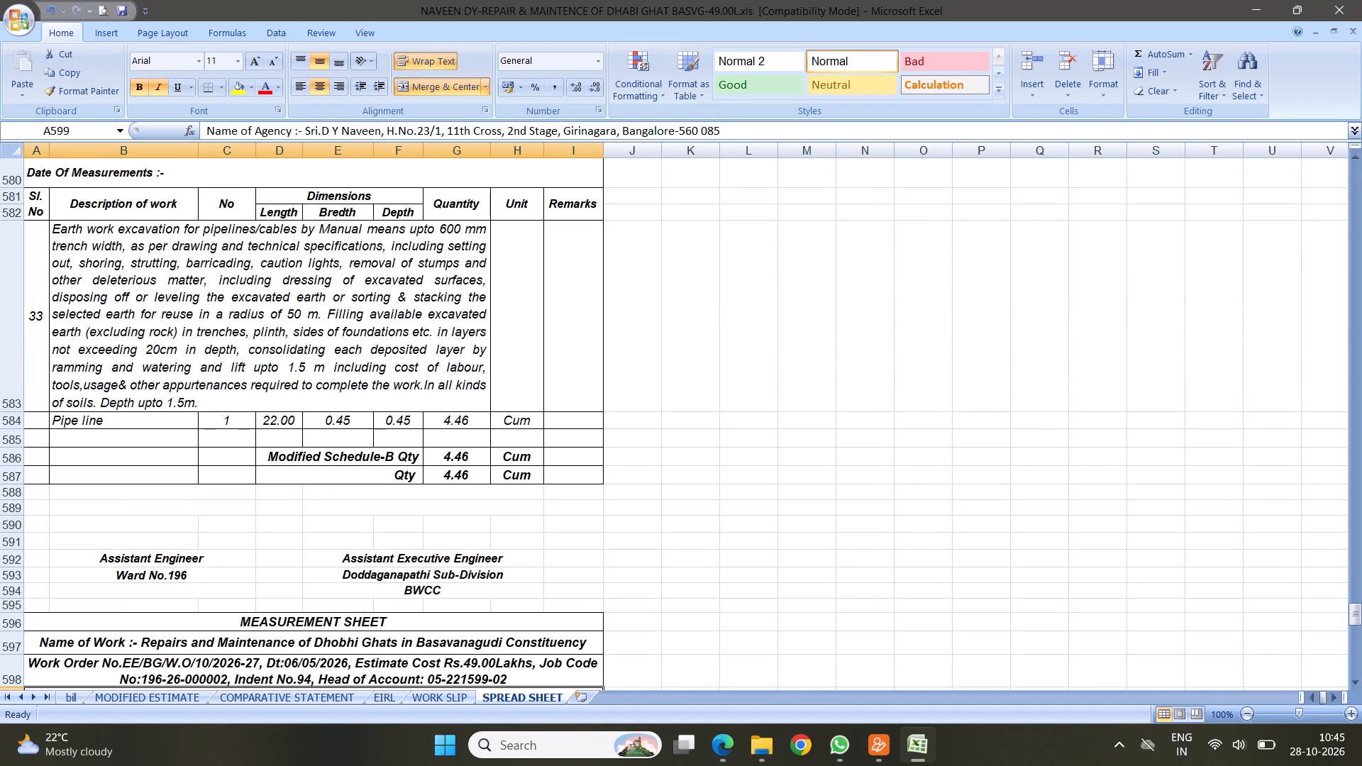
drag(13, 440, 13, 568)
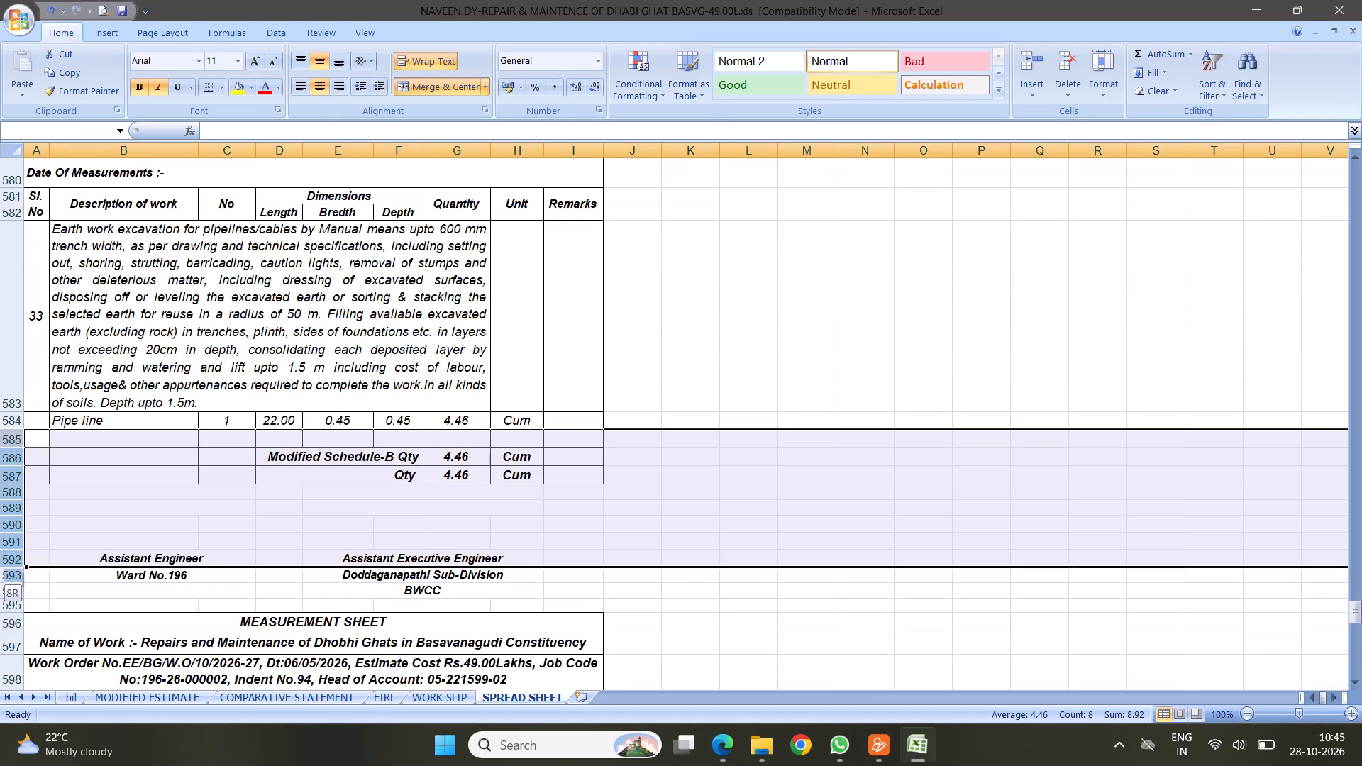
drag(13, 568, 6, 605)
right_click(182, 496)
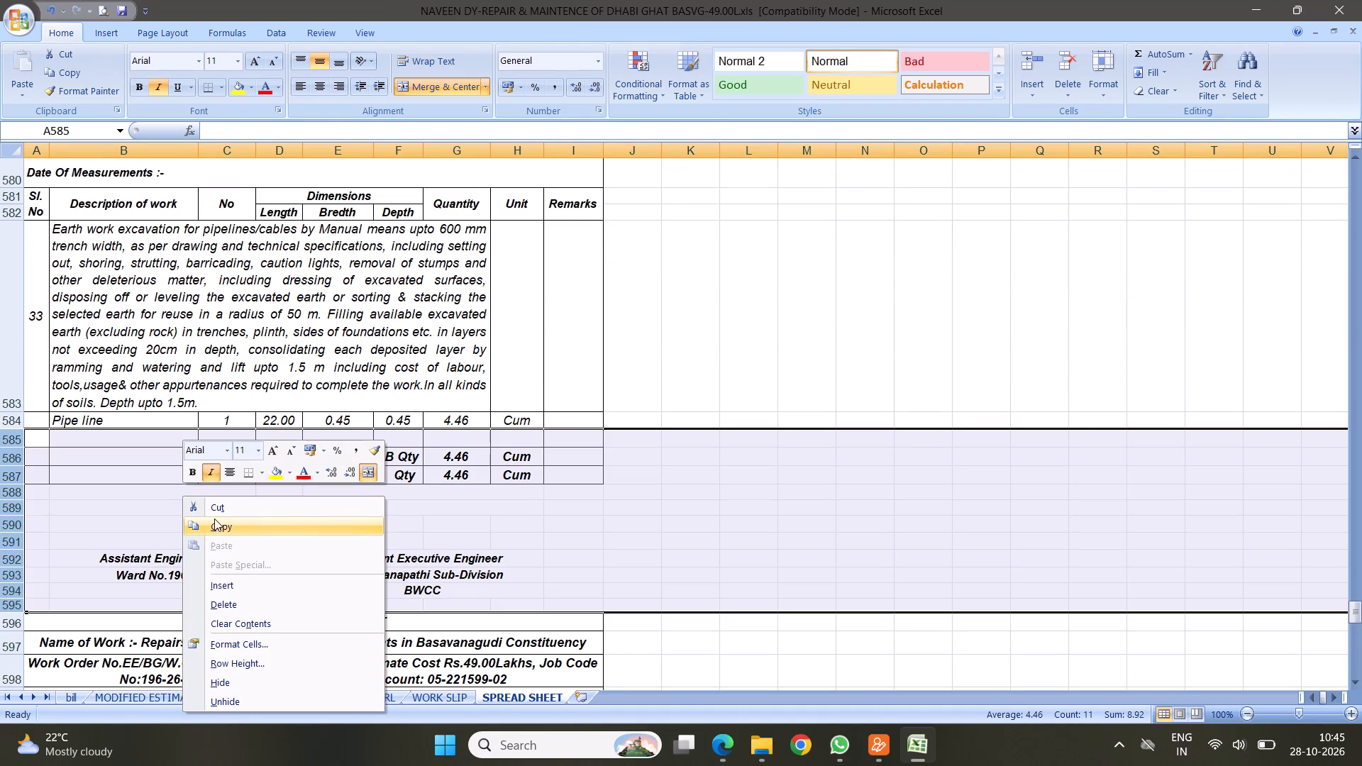
click(217, 524)
scroll(345, 501, down, 4)
scroll(367, 418, down, 1)
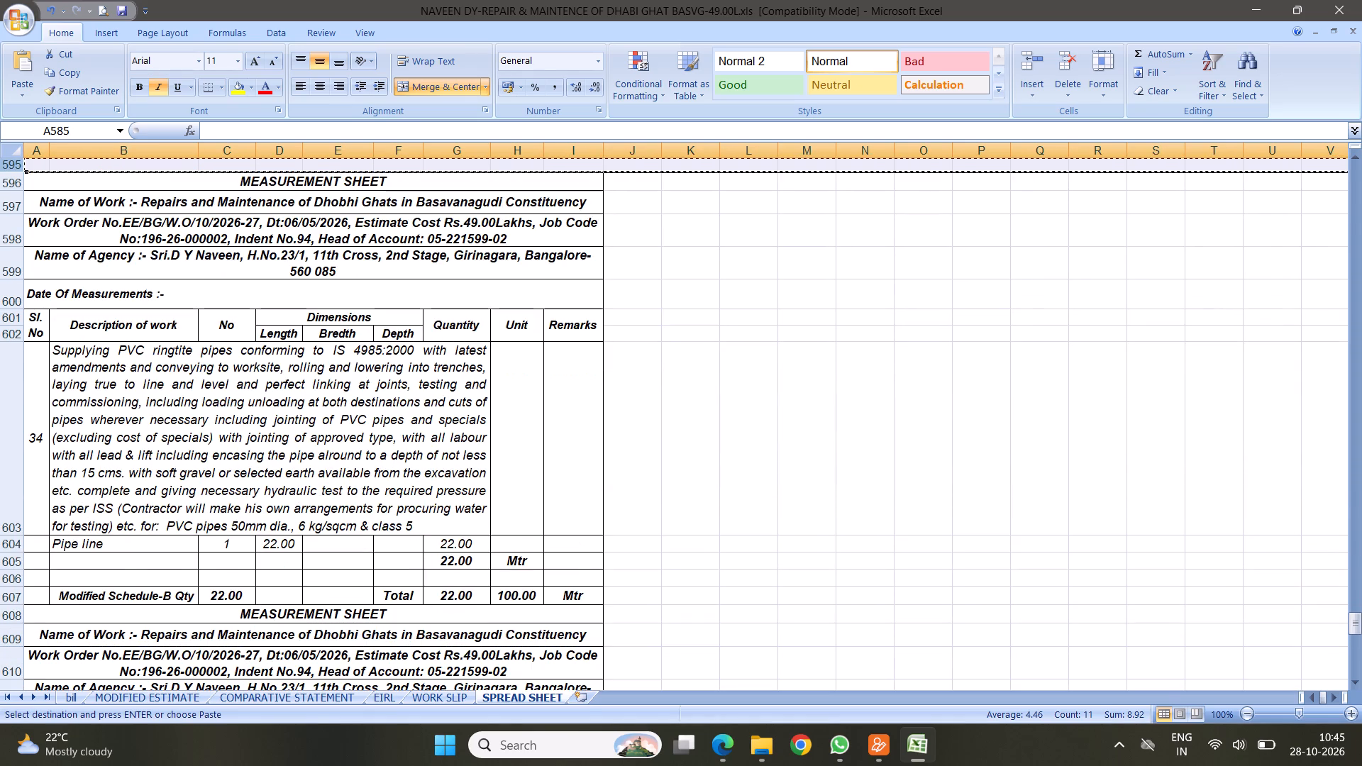
scroll(284, 442, down, 1)
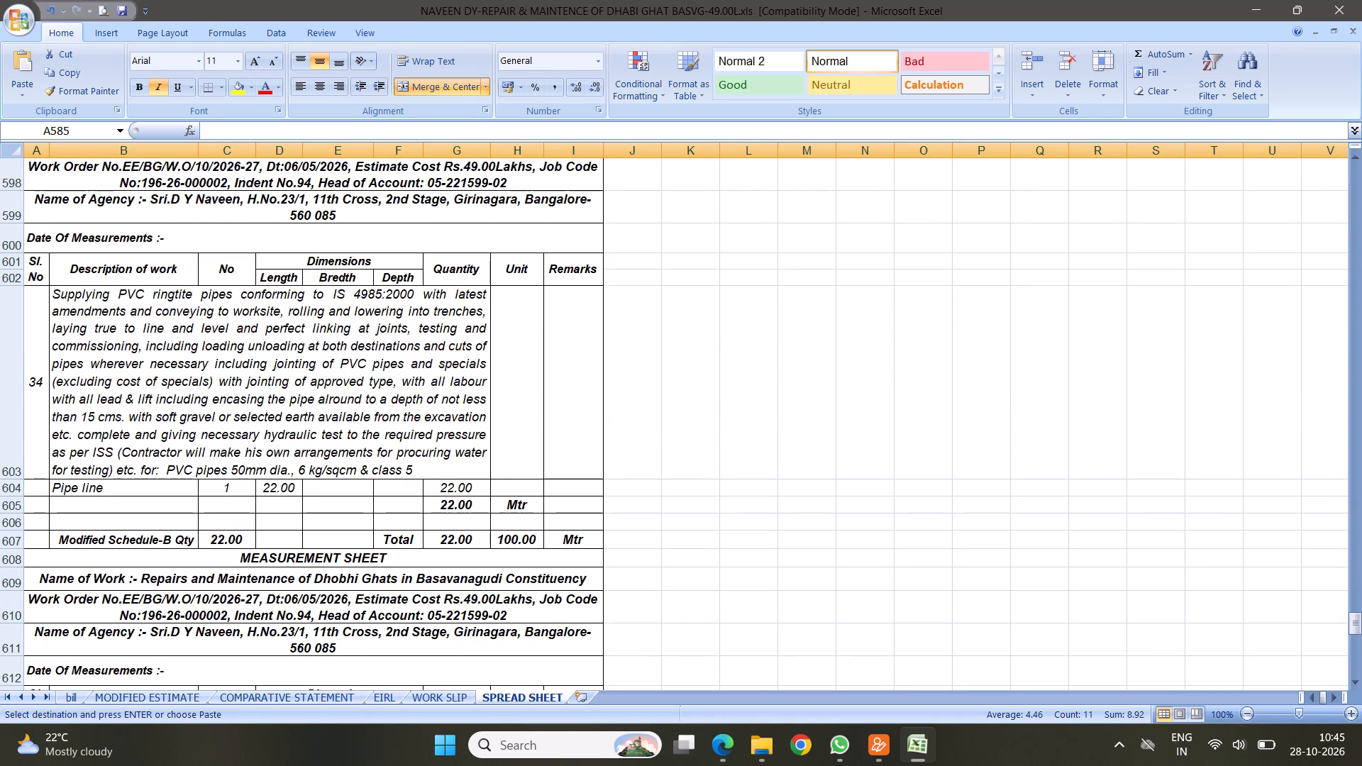
click(10, 505)
right_click(10, 505)
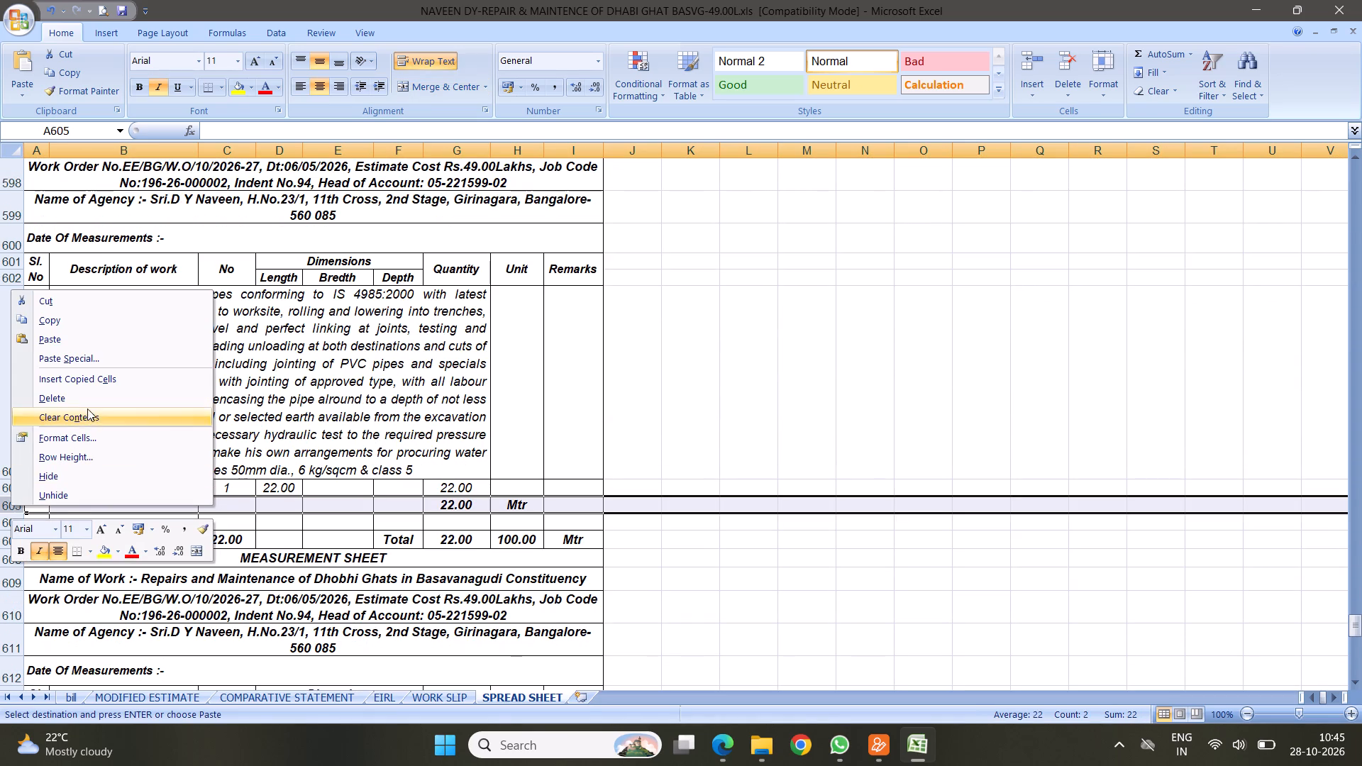
click(84, 377)
Set item 34's Modified Schedule-B Qty to 22 and enter the unit Mtr in its pipe line row.
click(454, 525)
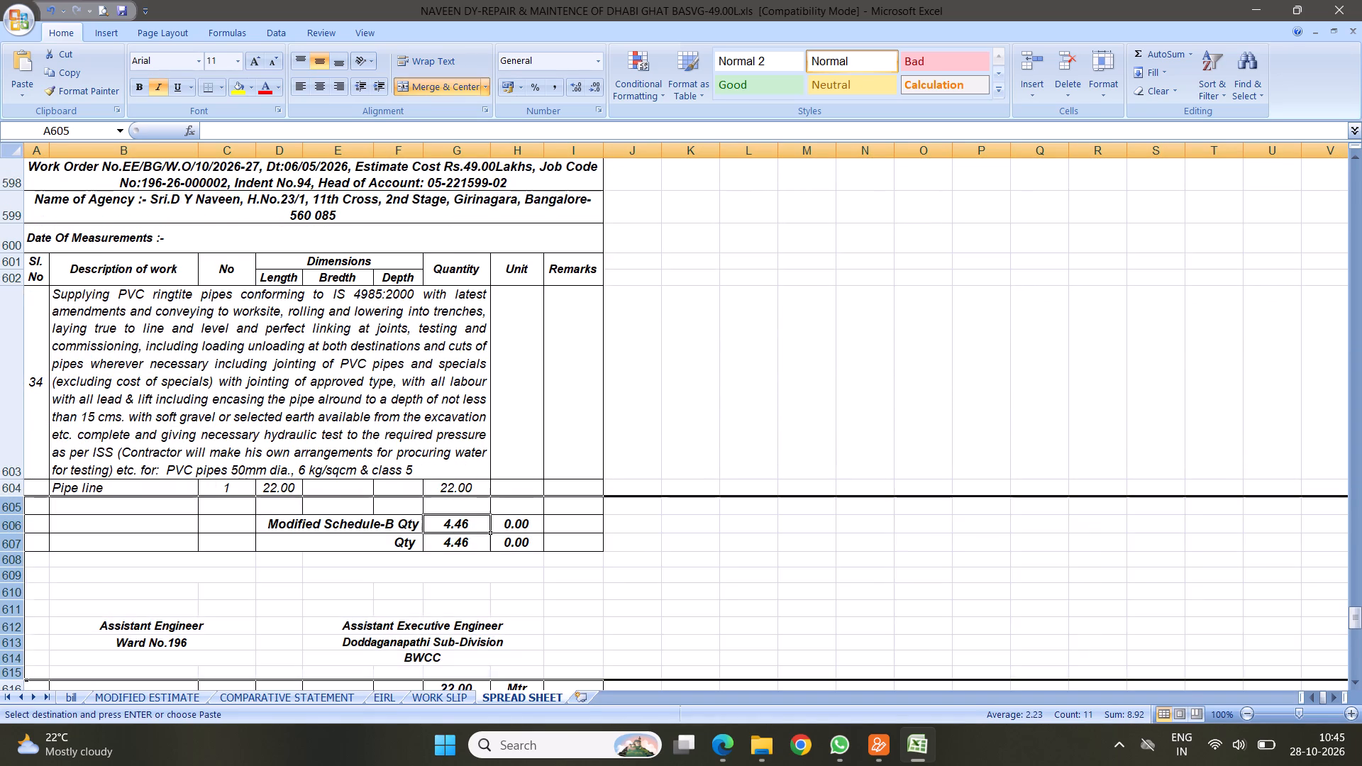
scroll(482, 513, down, 1)
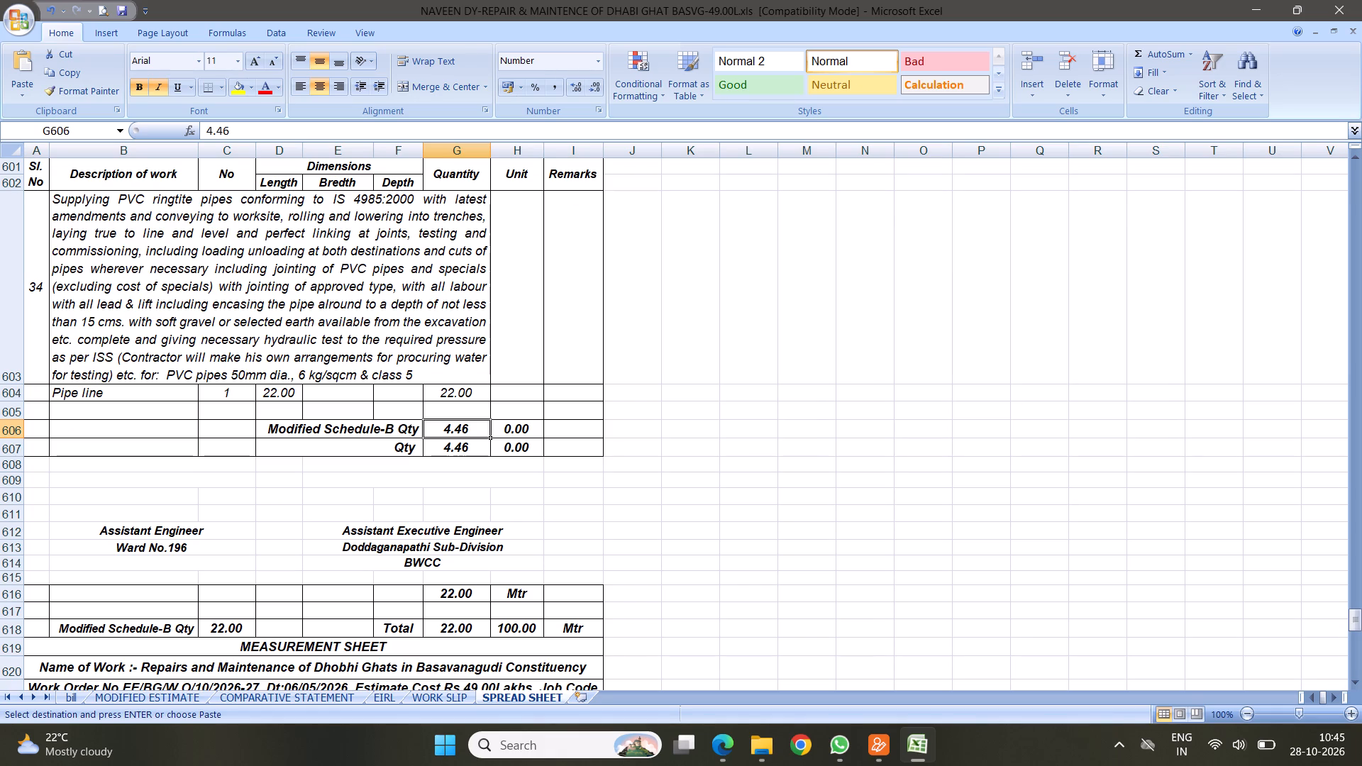
key(2)
key(2)
click(671, 404)
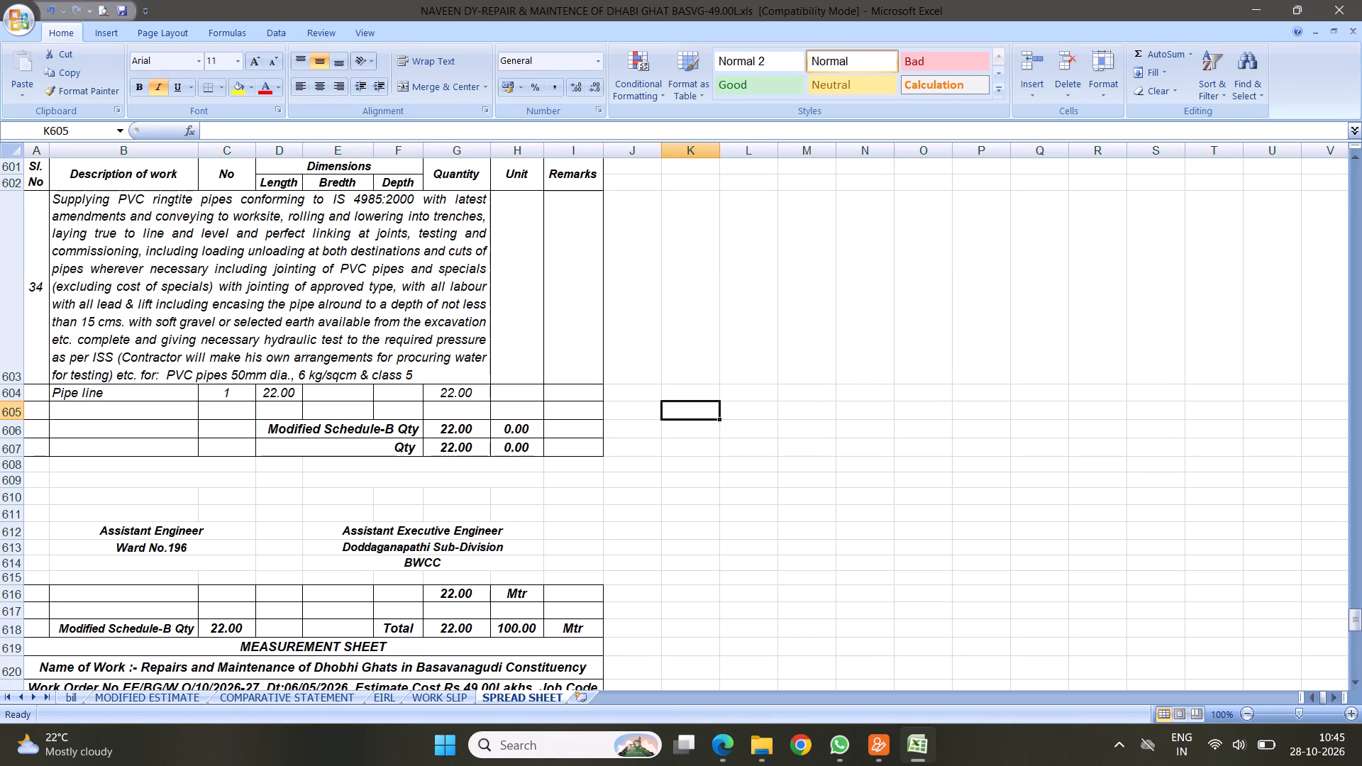
click(509, 393)
text(Mtr)
click(690, 442)
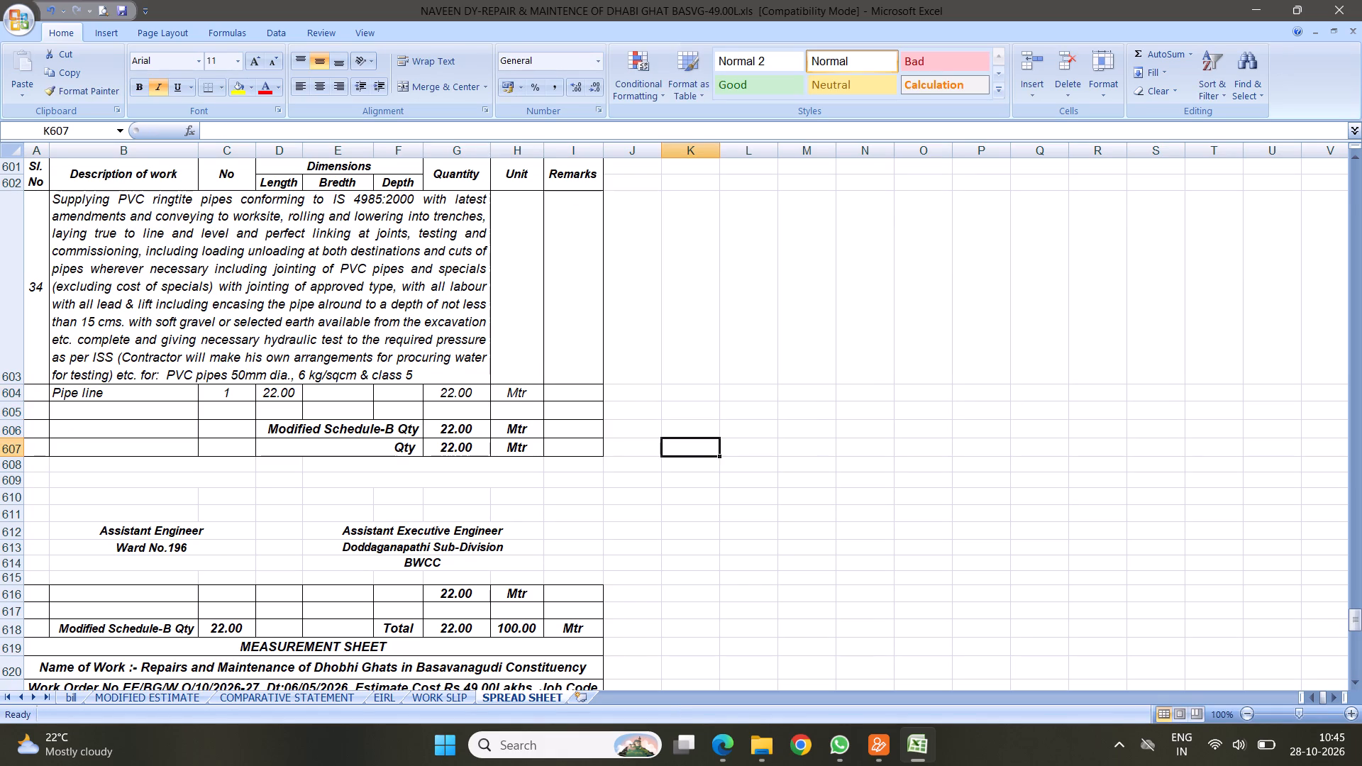
Delete the leftover old quantity rows 616–618 below item 34's signature block.
drag(13, 592, 11, 626)
right_click(60, 616)
click(107, 513)
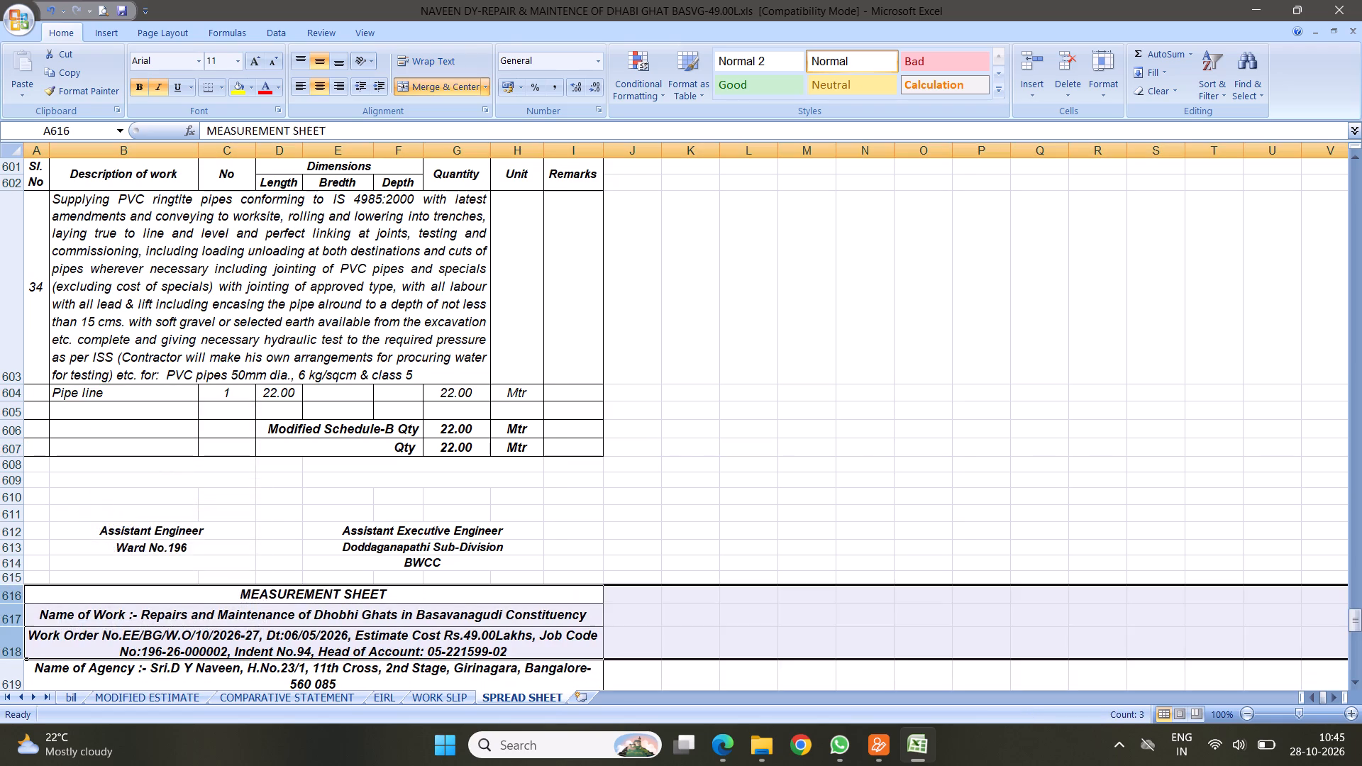
Save the workbook.
scroll(460, 453, down, 5)
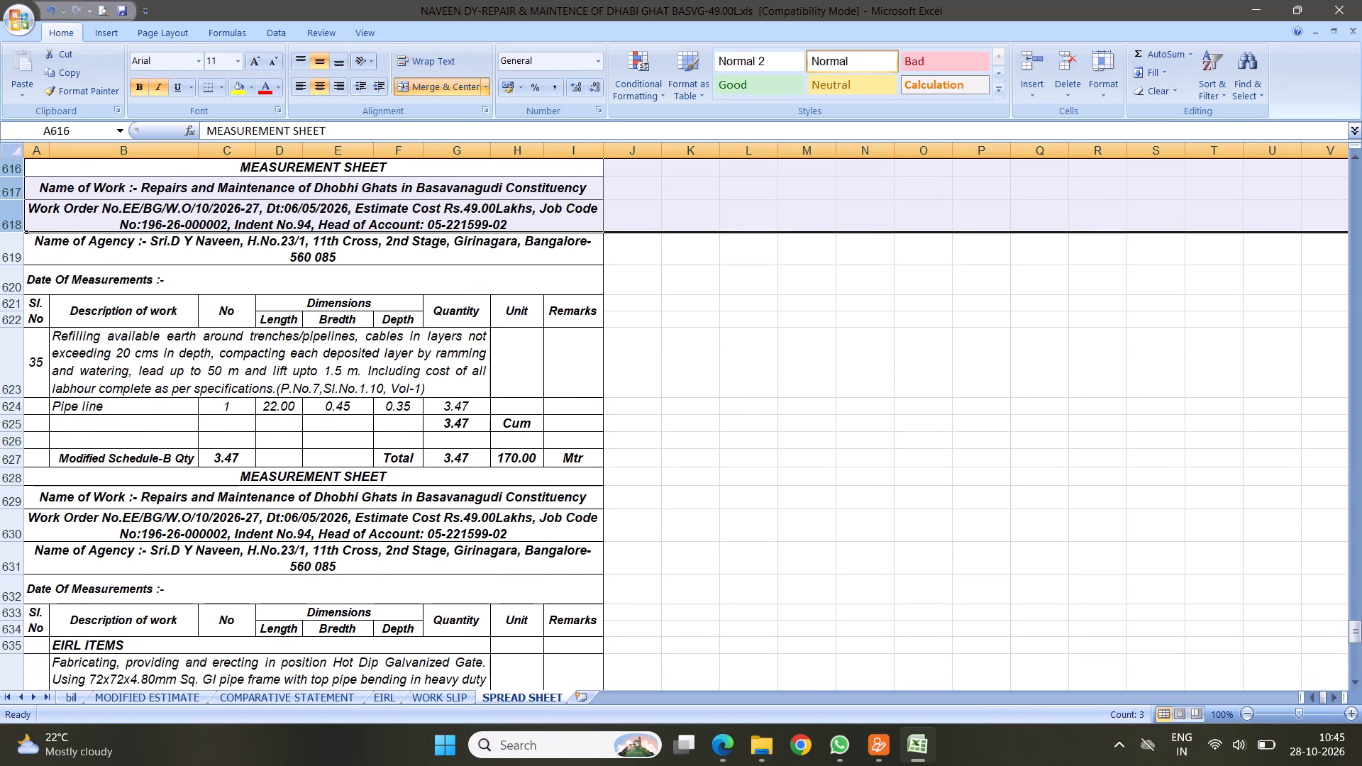
click(120, 7)
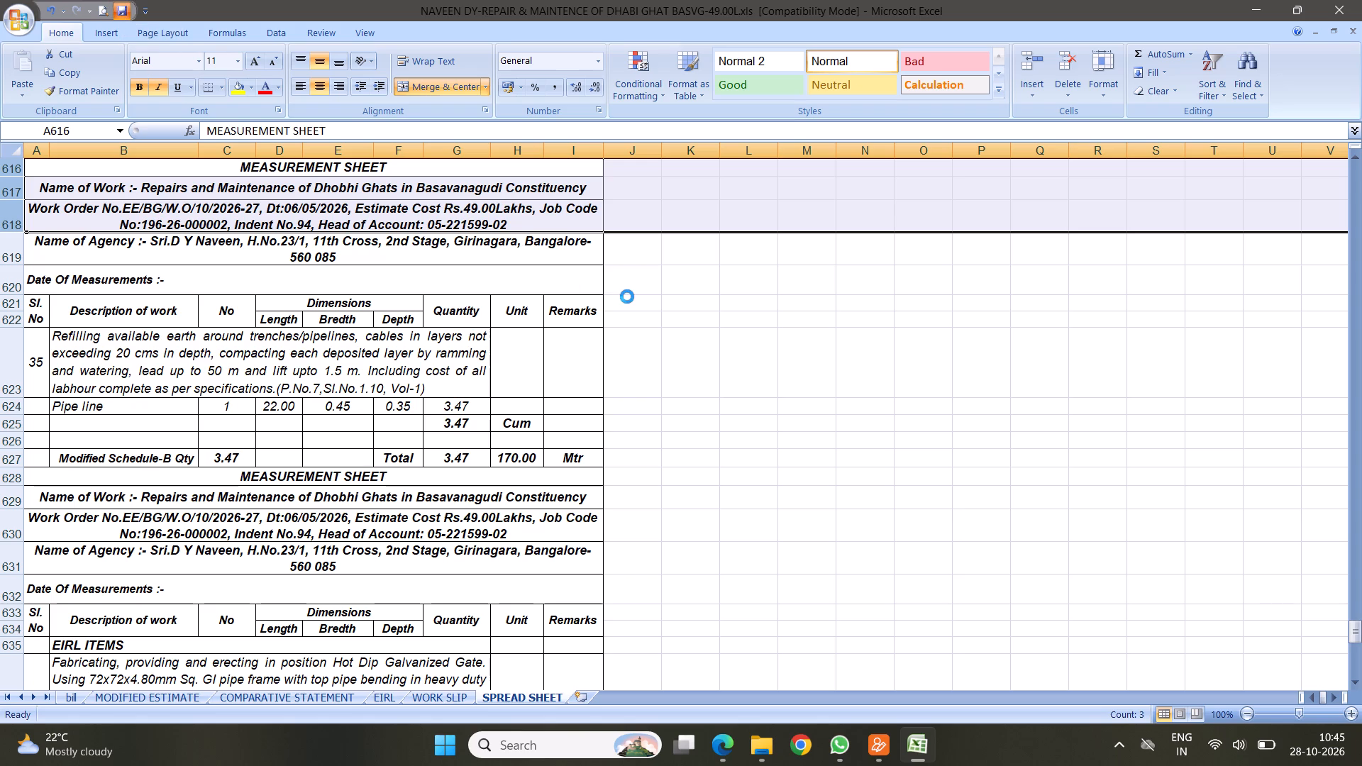
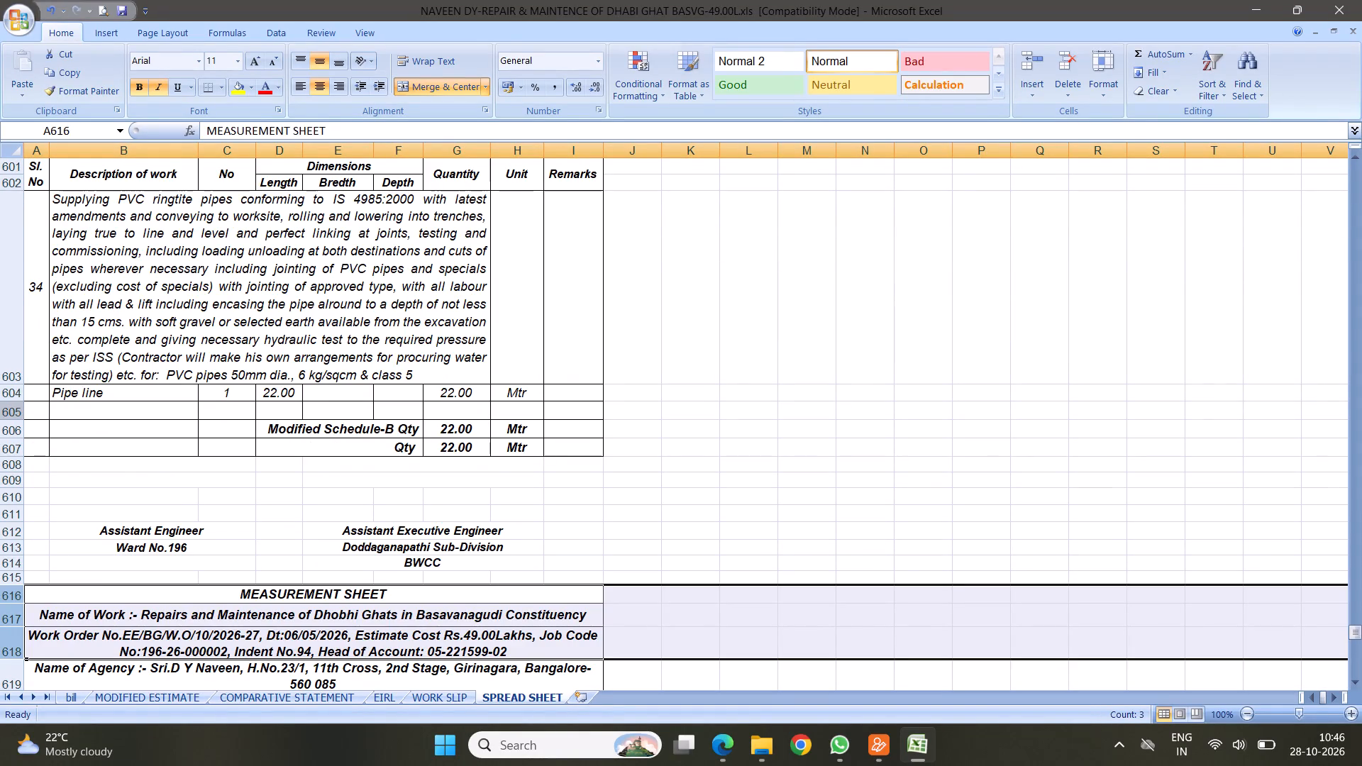
Copy item 34's summary and signature block, rows 605–615, and insert it at row 625, under item 35's pipe line entry.
drag(17, 413, 20, 575)
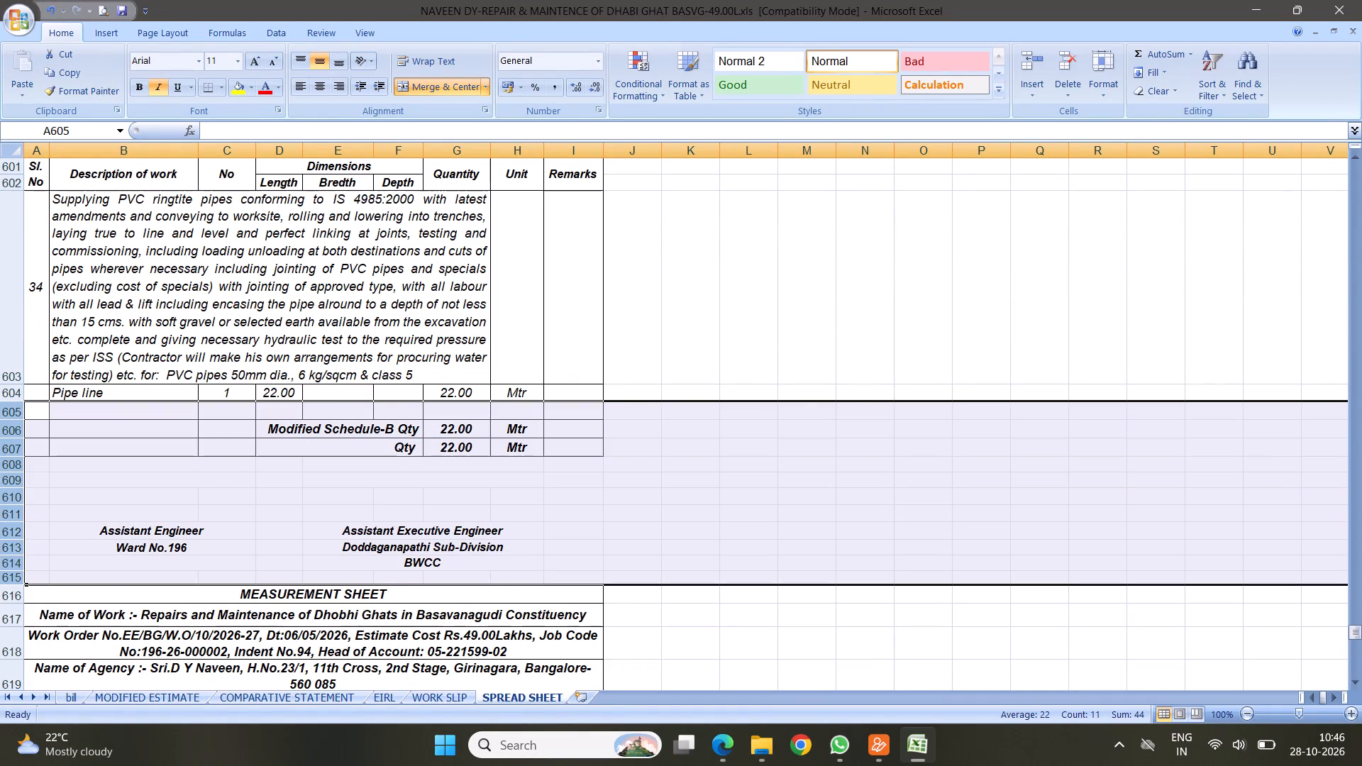
right_click(197, 464)
click(243, 495)
scroll(433, 492, down, 5)
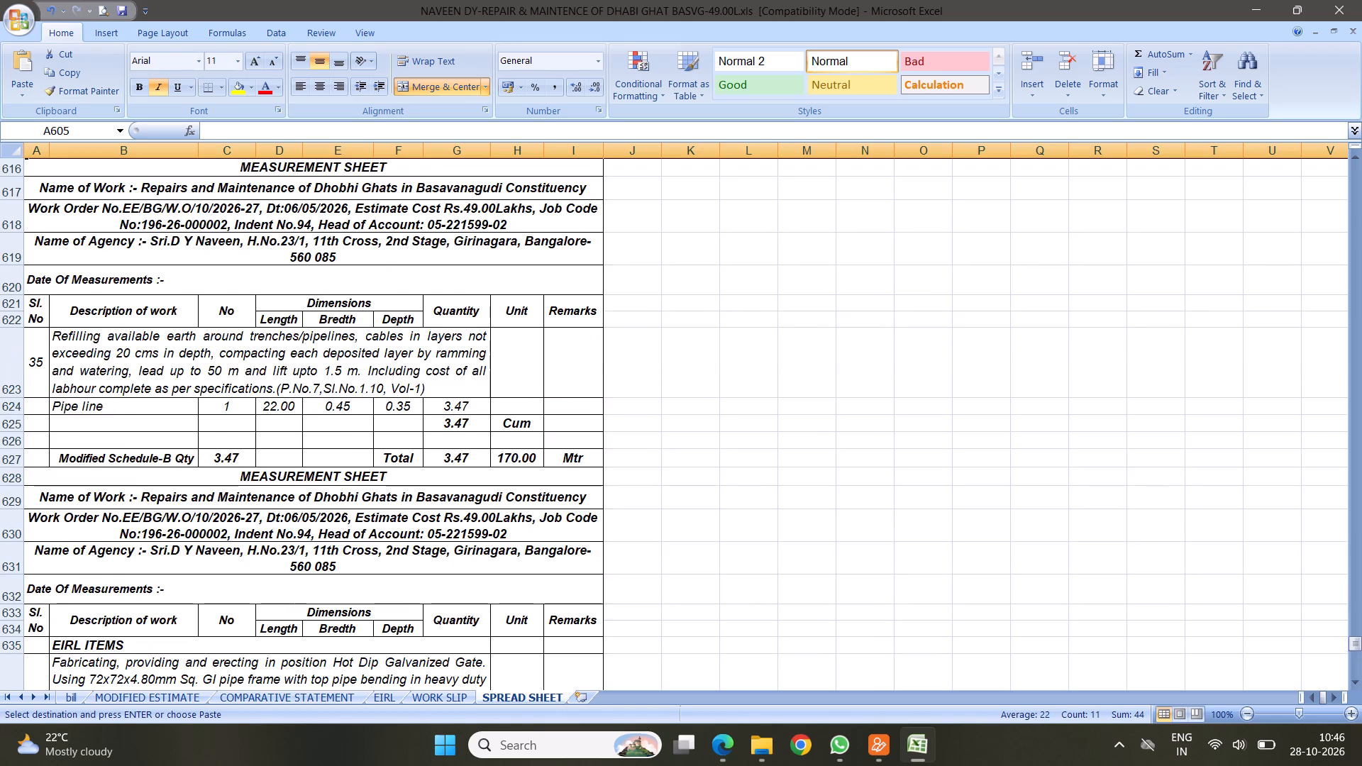
scroll(474, 418, down, 1)
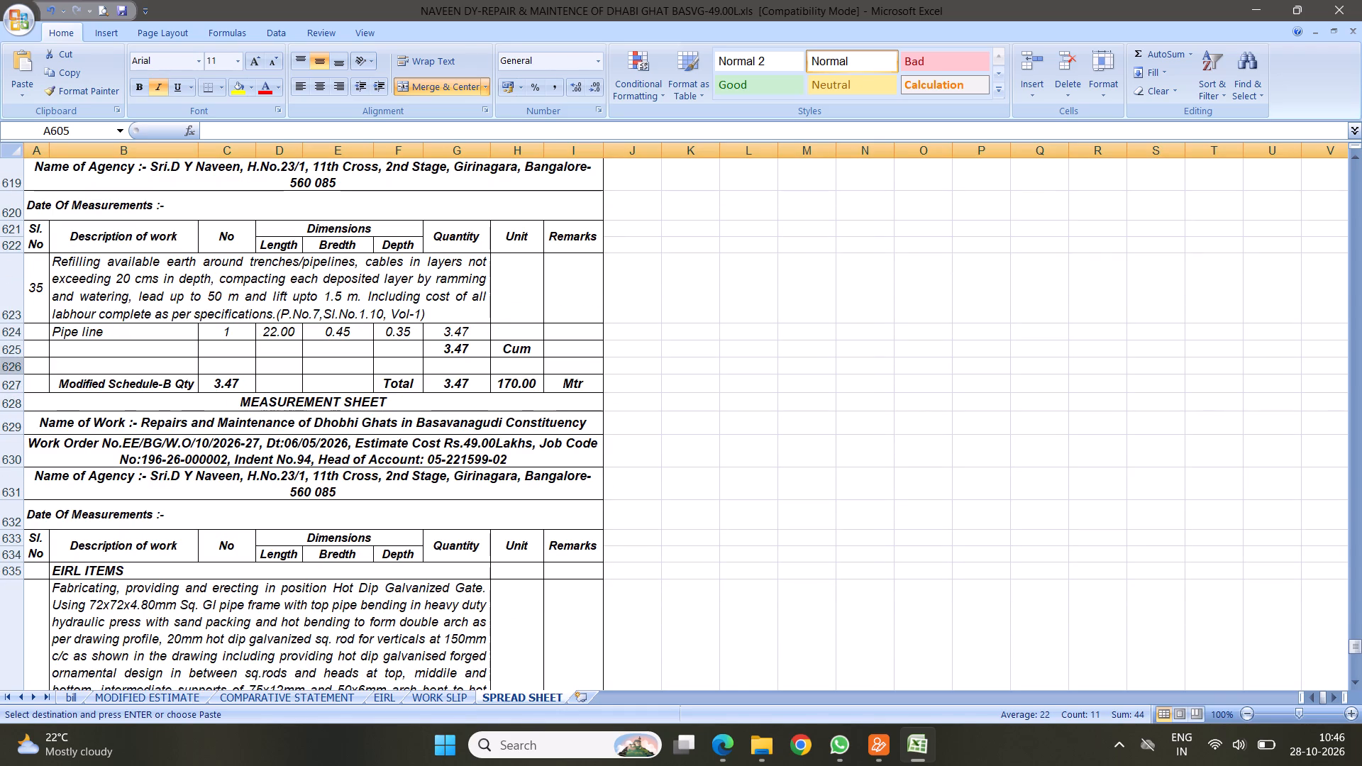
click(13, 350)
right_click(13, 350)
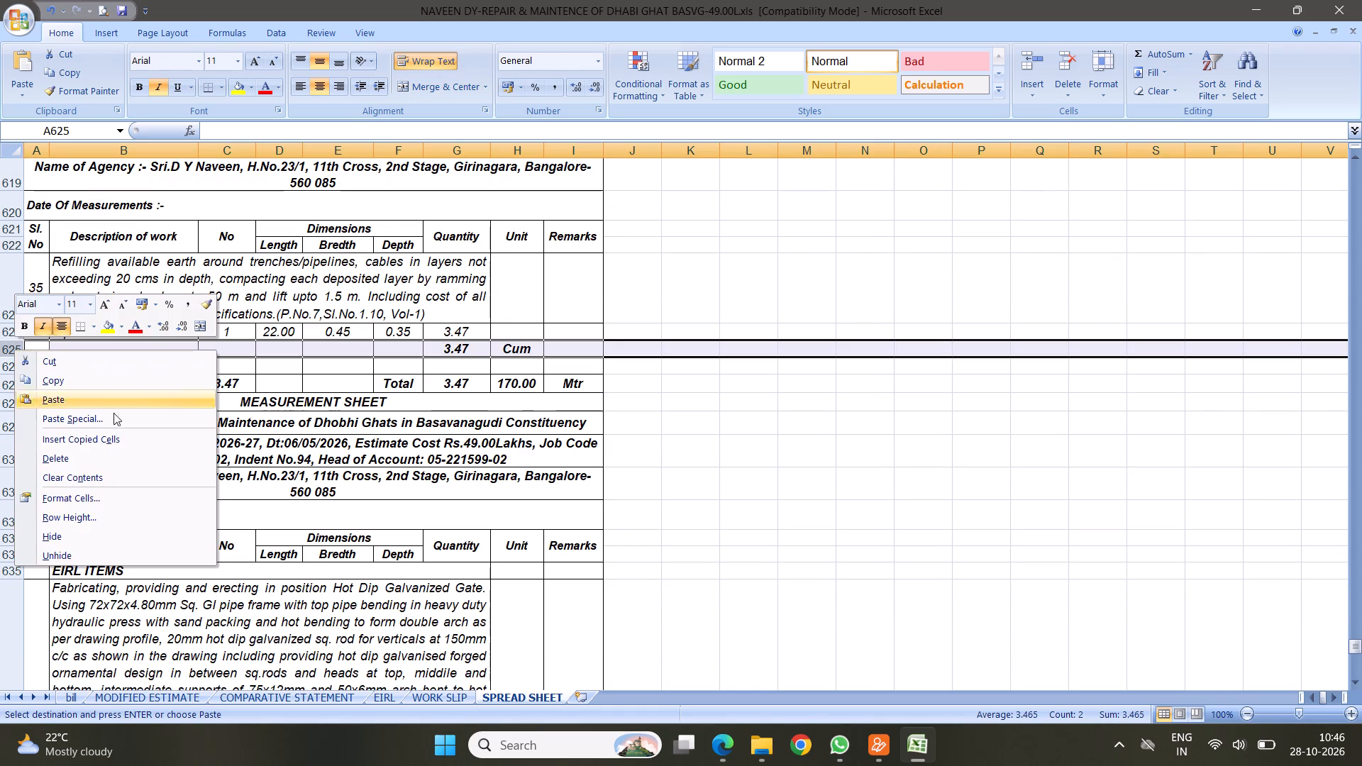
click(89, 442)
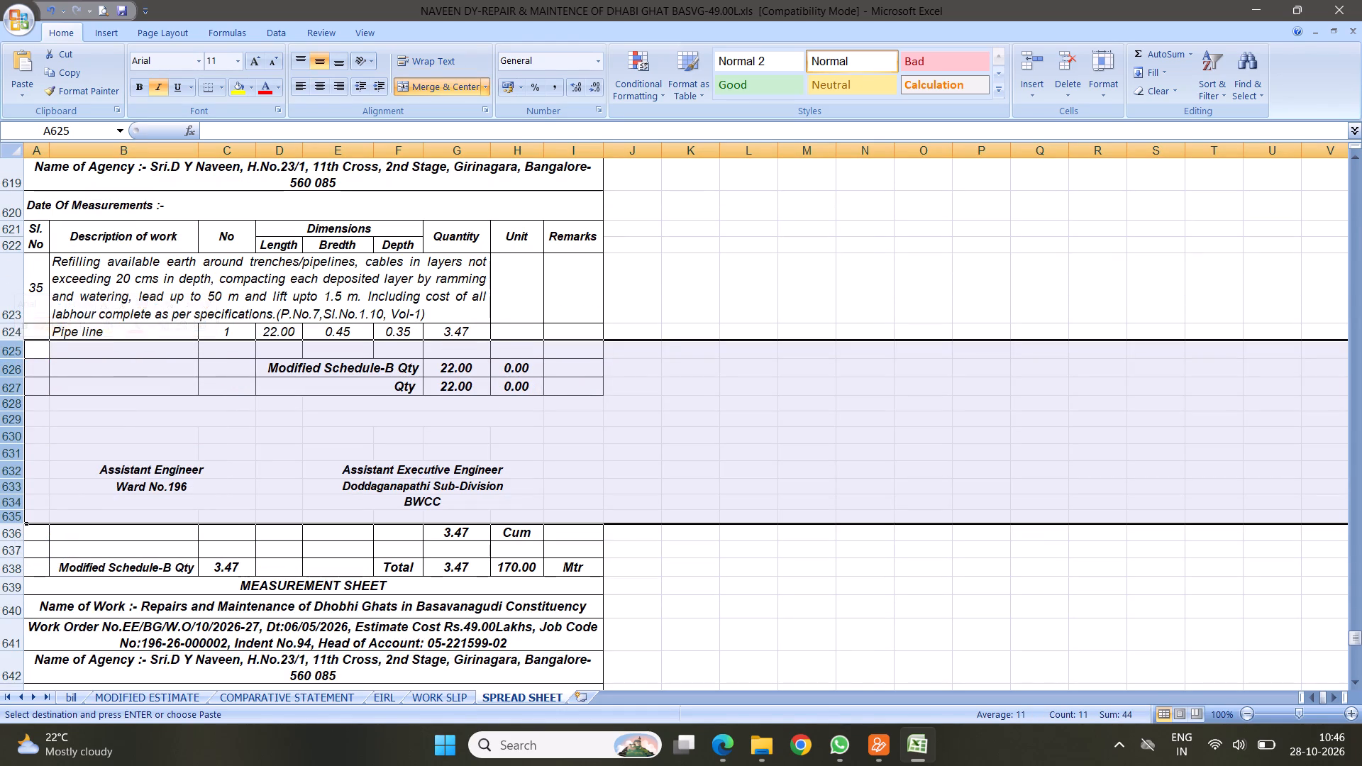
Enter the unit Cum in item 35's pipe line row and link its Modified Schedule-B Qty to the pipe line quantity in G624.
click(516, 331)
key(c)
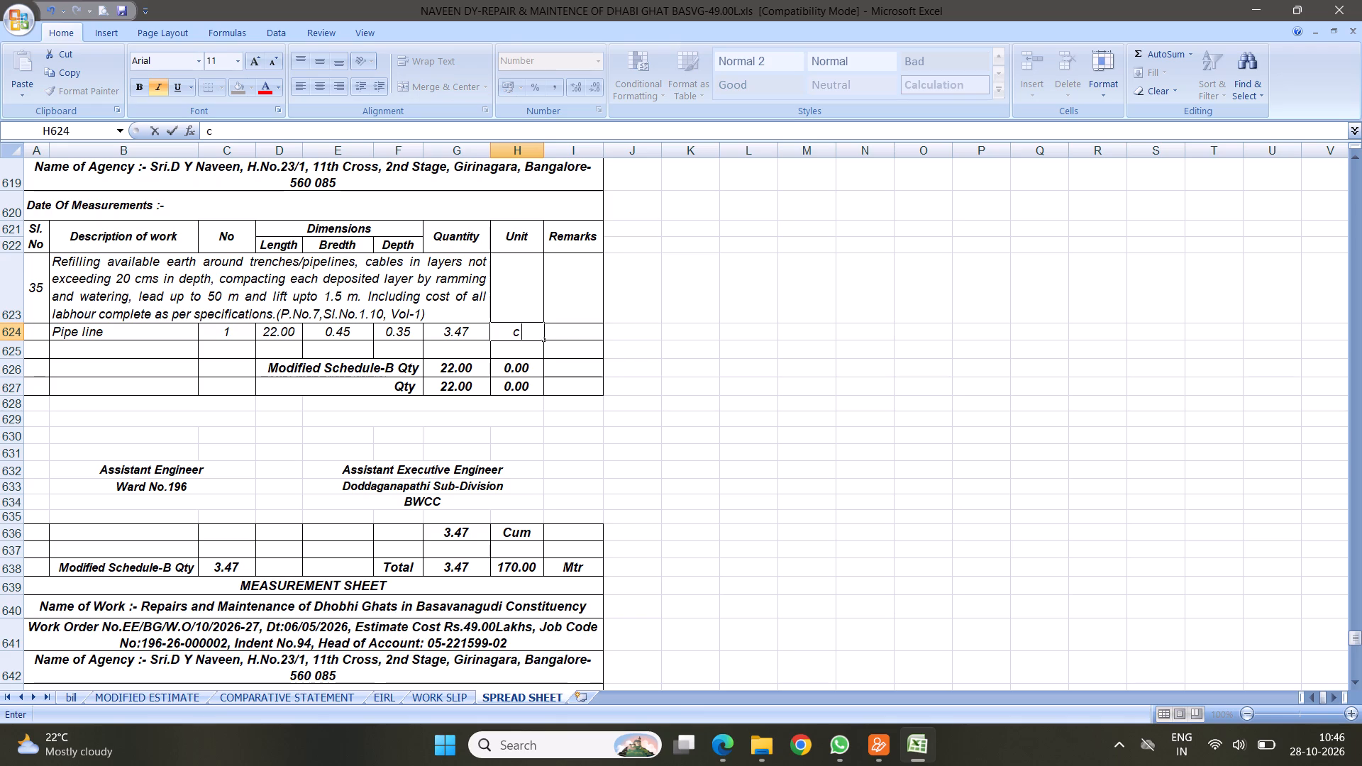
key(BackSpace)
text(Cum)
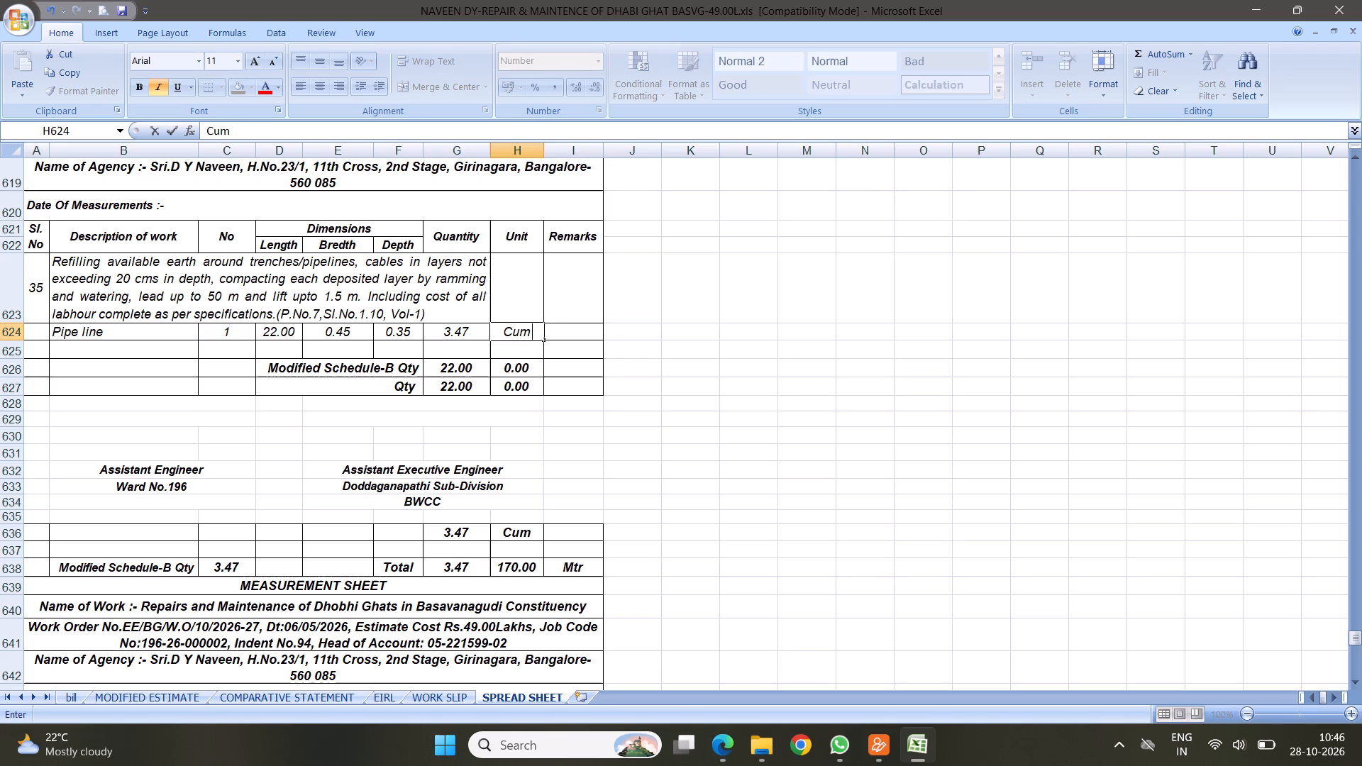
click(468, 370)
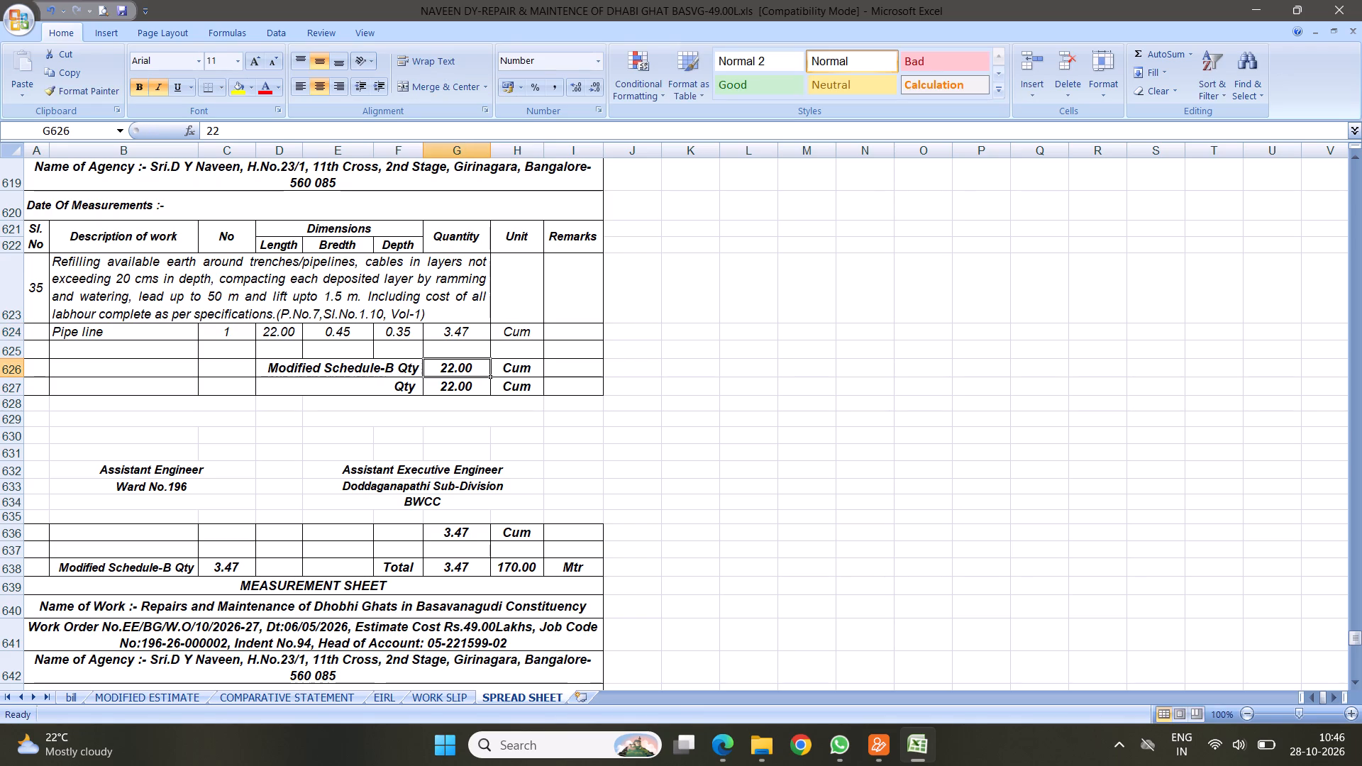
key(equal)
click(453, 330)
key(Return)
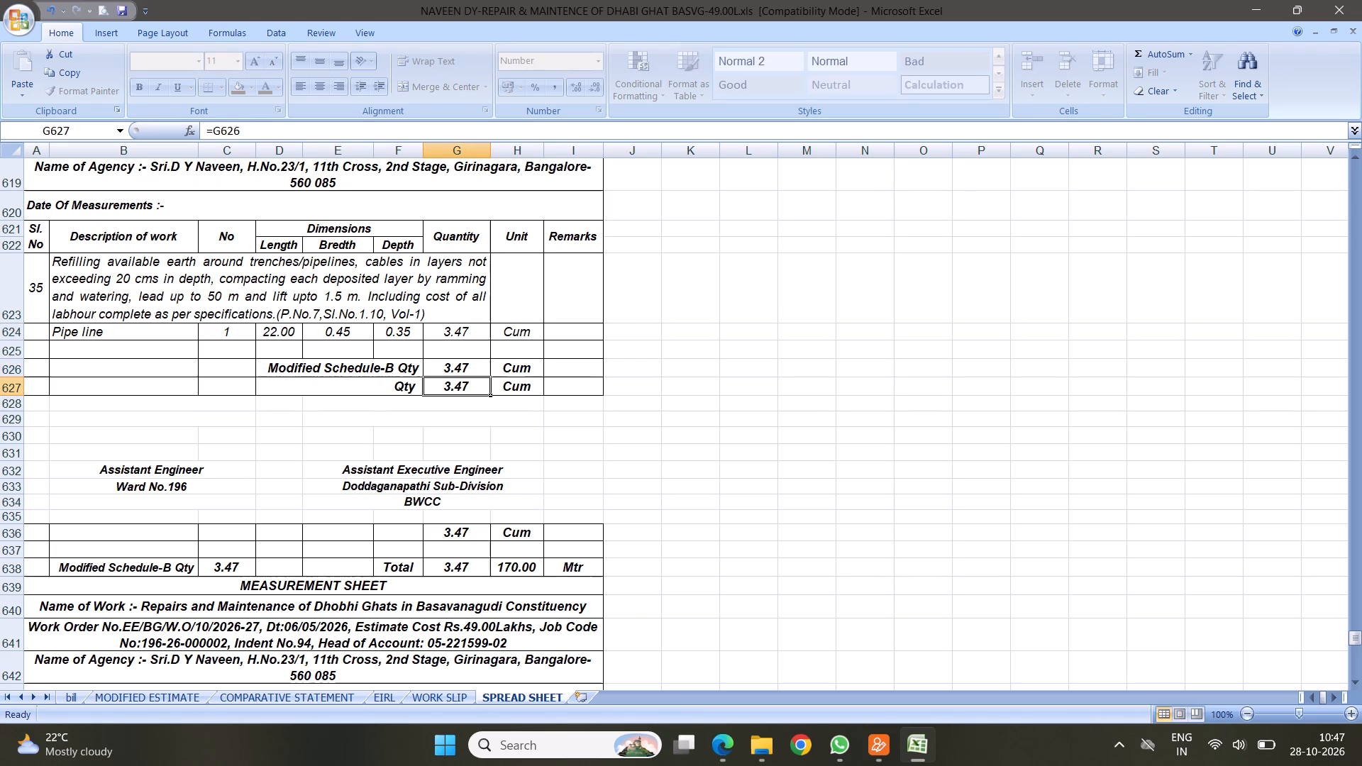
Delete the leftover old quantity rows 636–638 below item 35's signature block.
scroll(338, 373, down, 3)
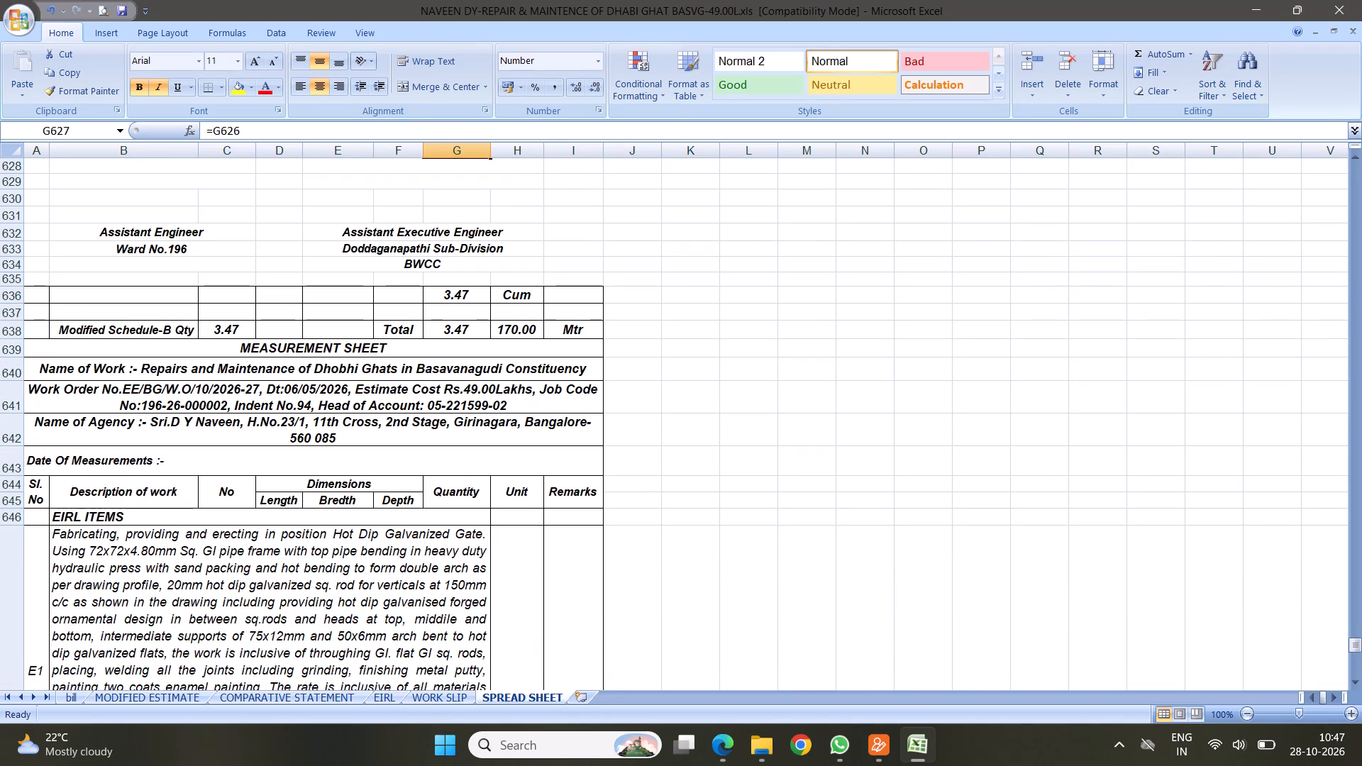
drag(13, 292, 13, 309)
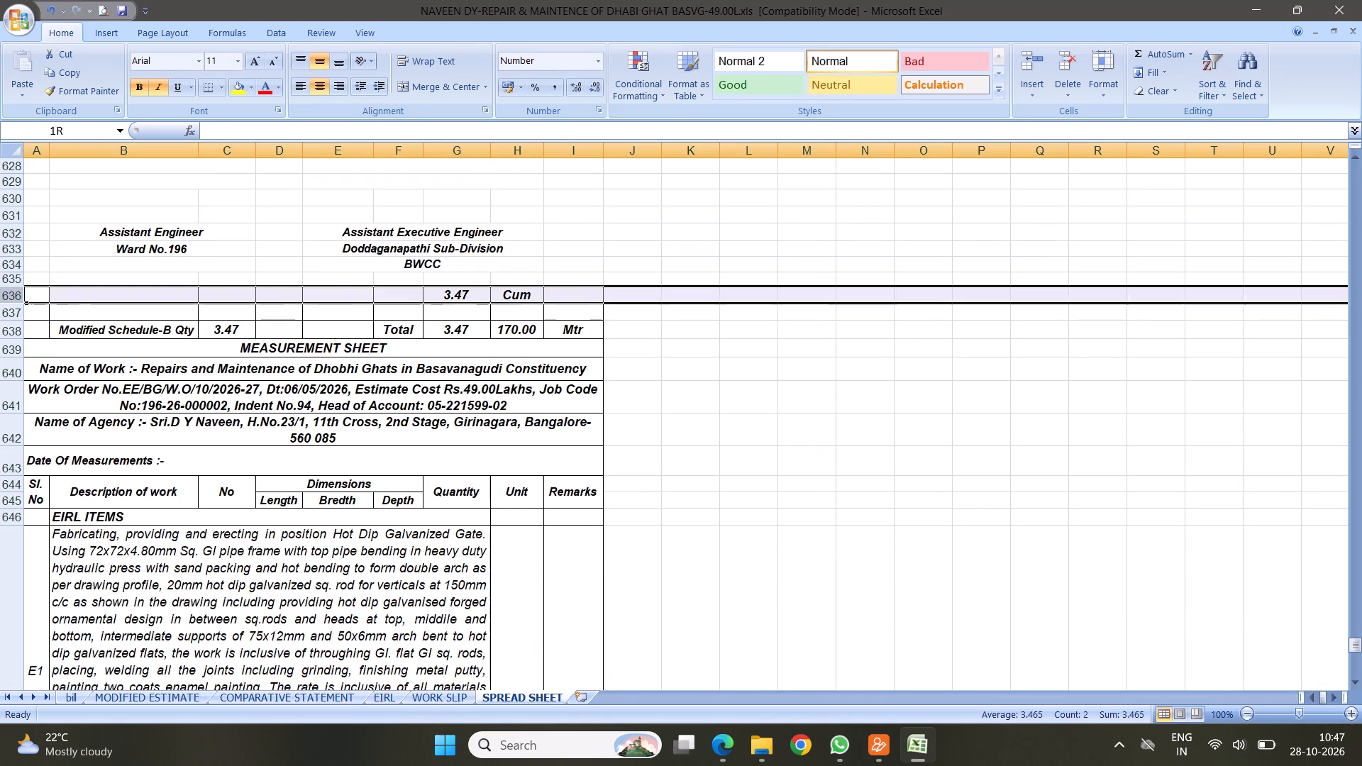
drag(13, 309, 13, 321)
right_click(144, 309)
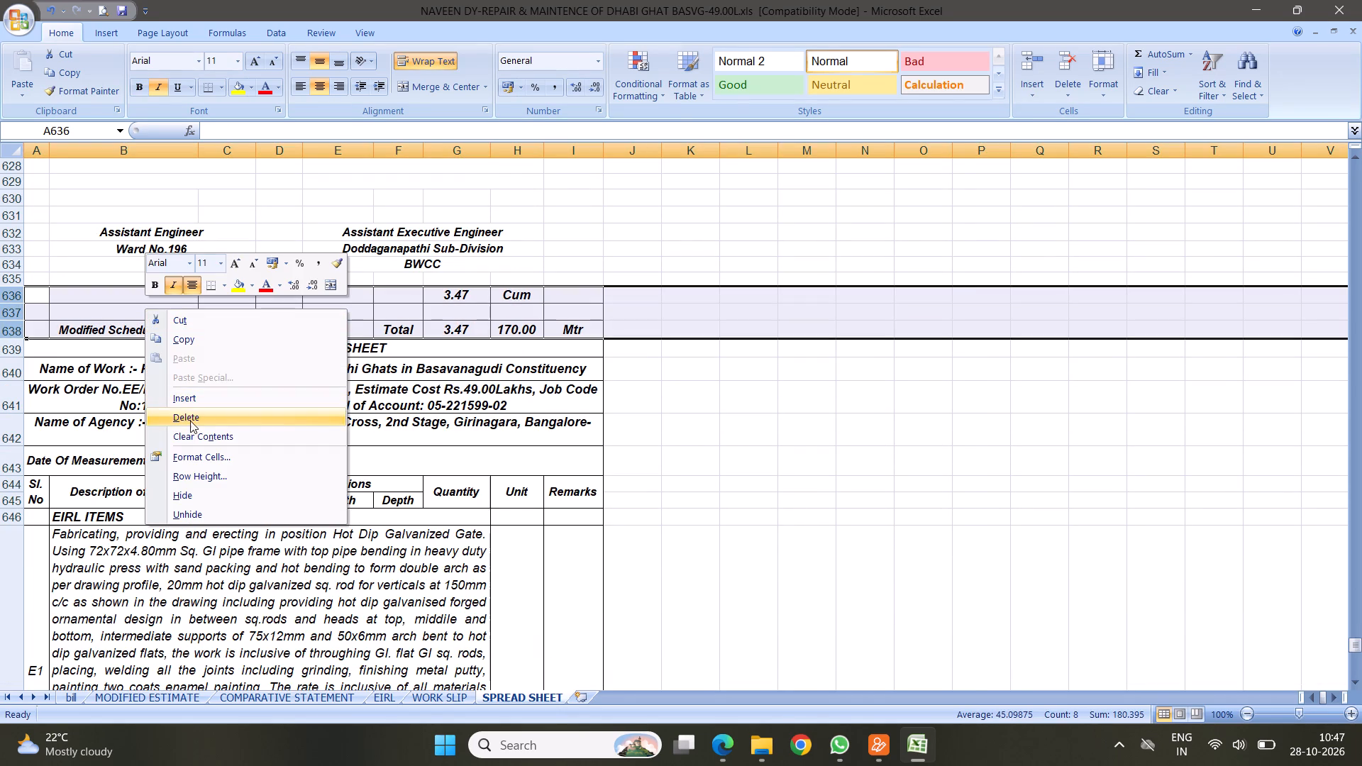
click(189, 417)
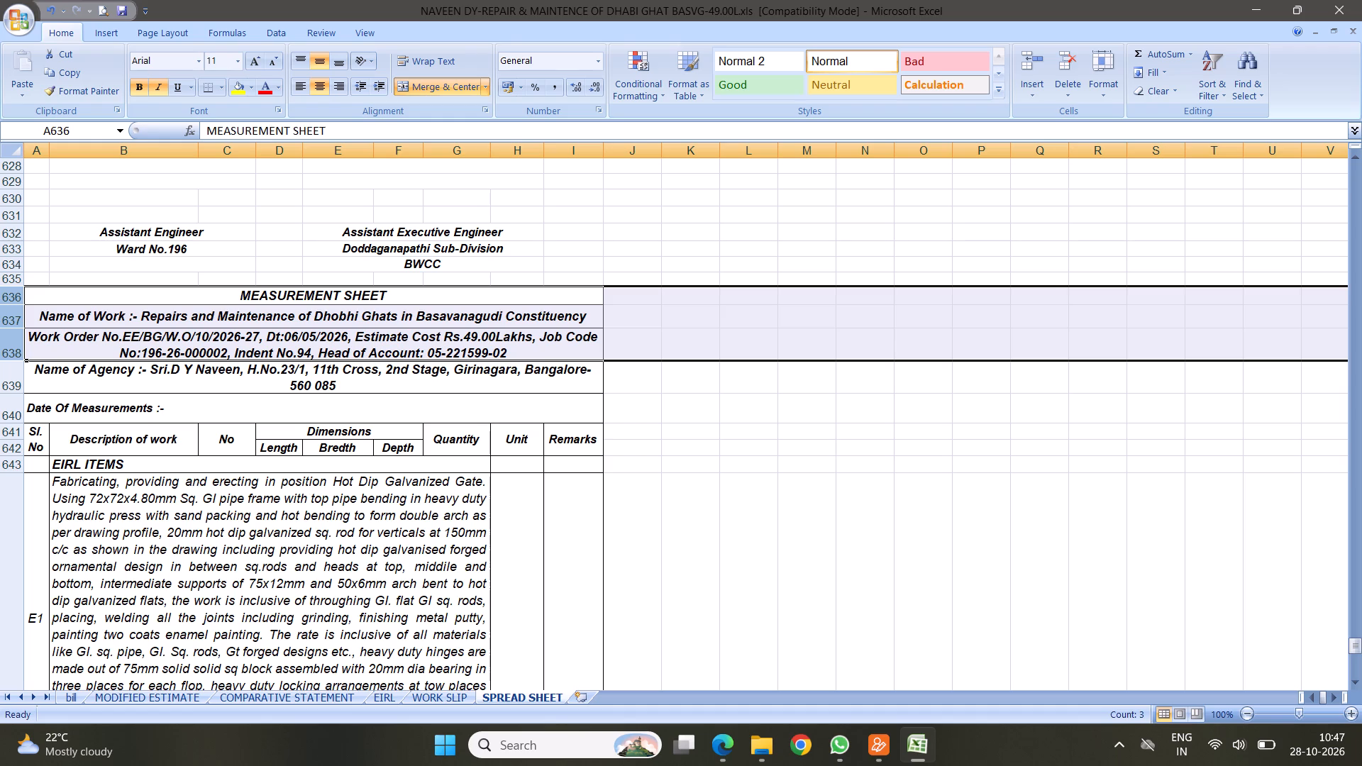
Select item 35's summary and signature block, rows 625–635, for copying to item E1's measurement sheet.
scroll(201, 316, down, 4)
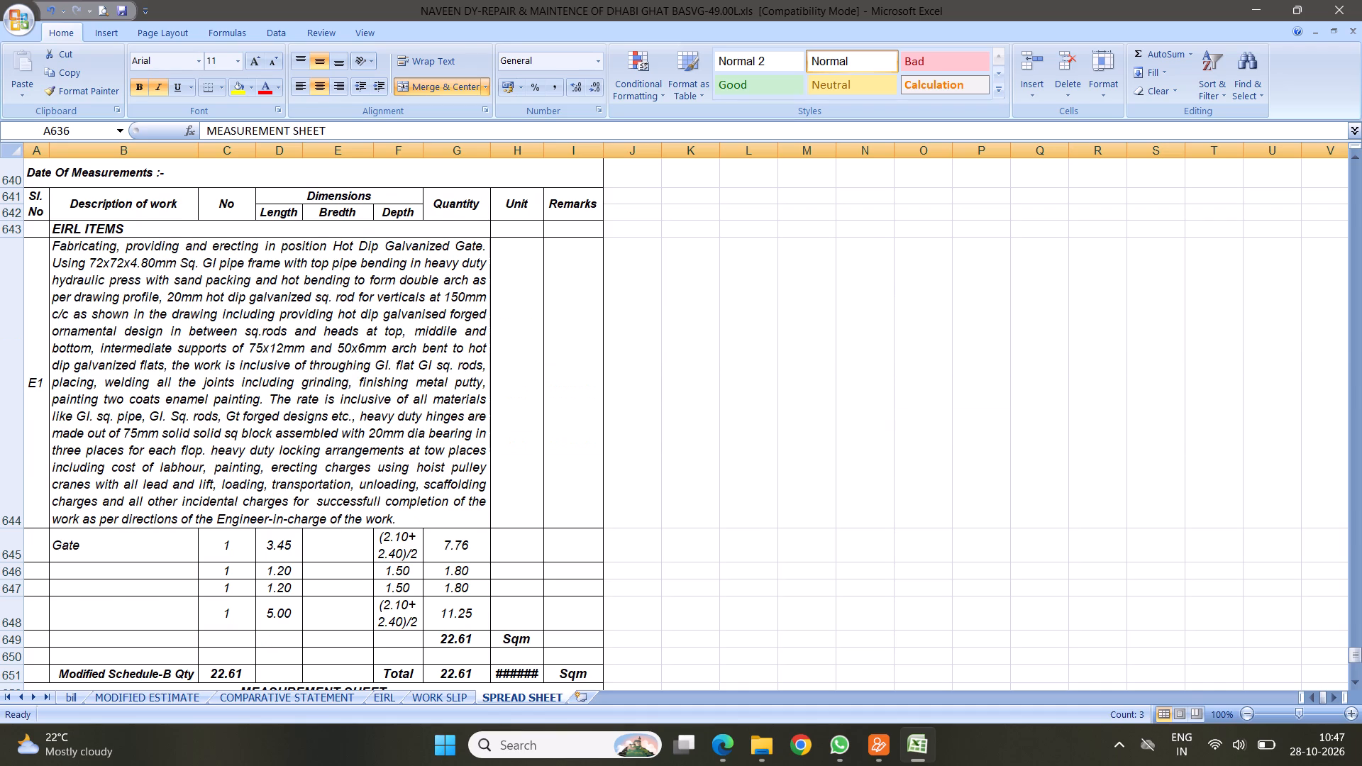
scroll(261, 420, down, 1)
scroll(312, 348, up, 8)
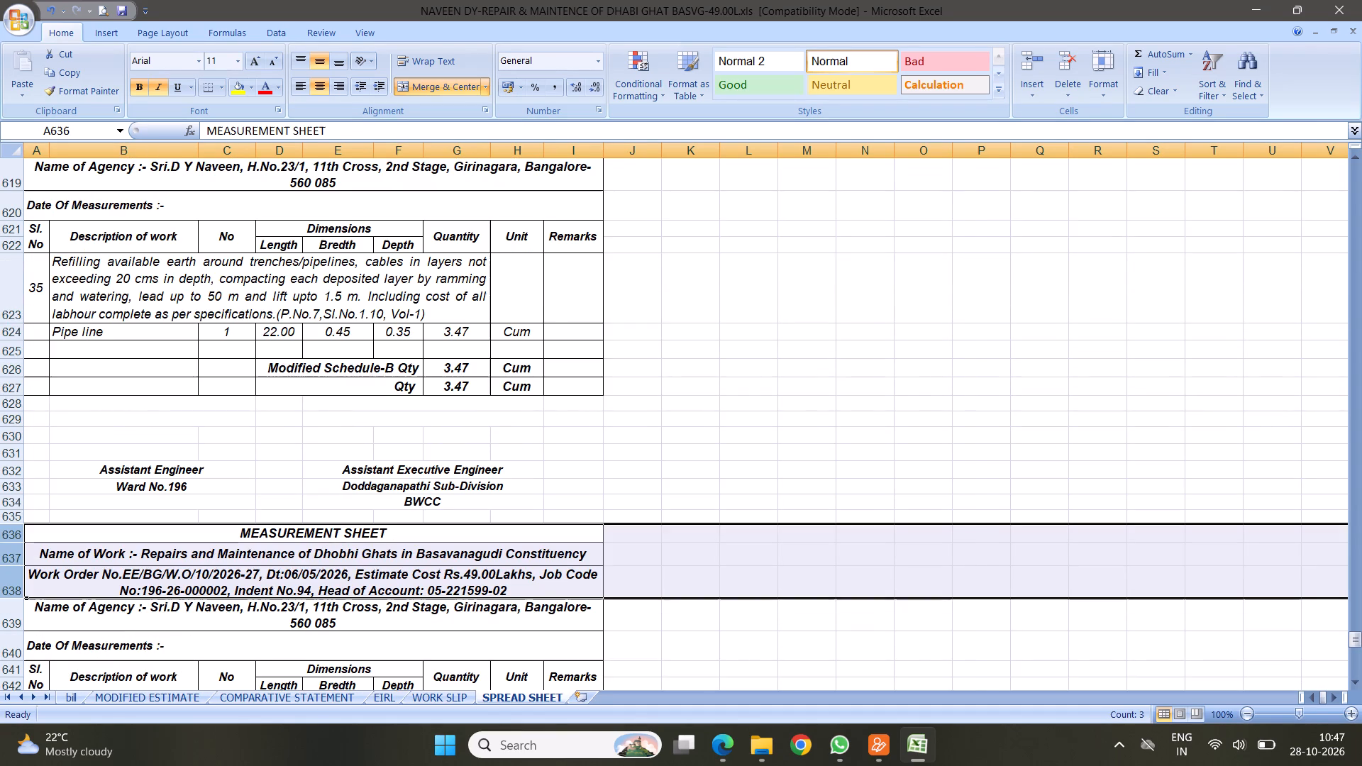
drag(12, 350, 16, 516)
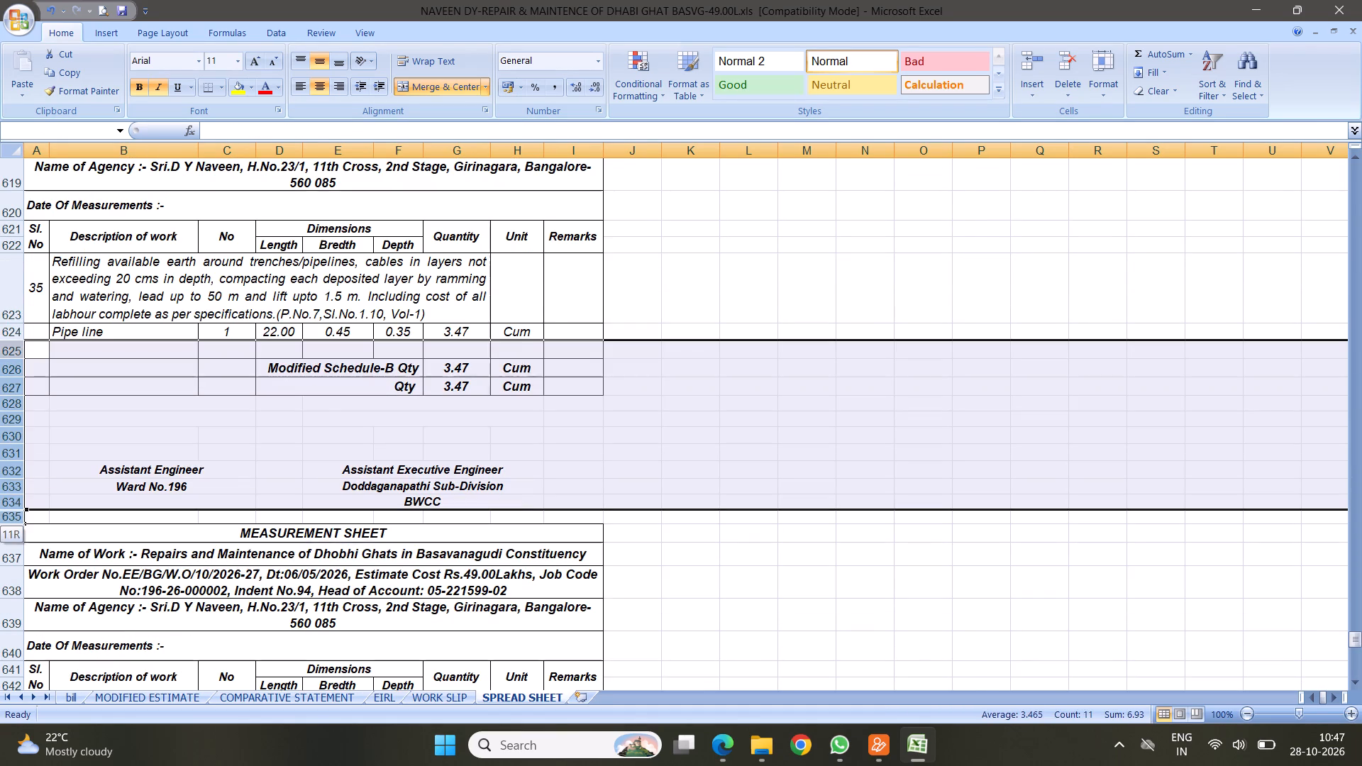
drag(16, 516, 16, 516)
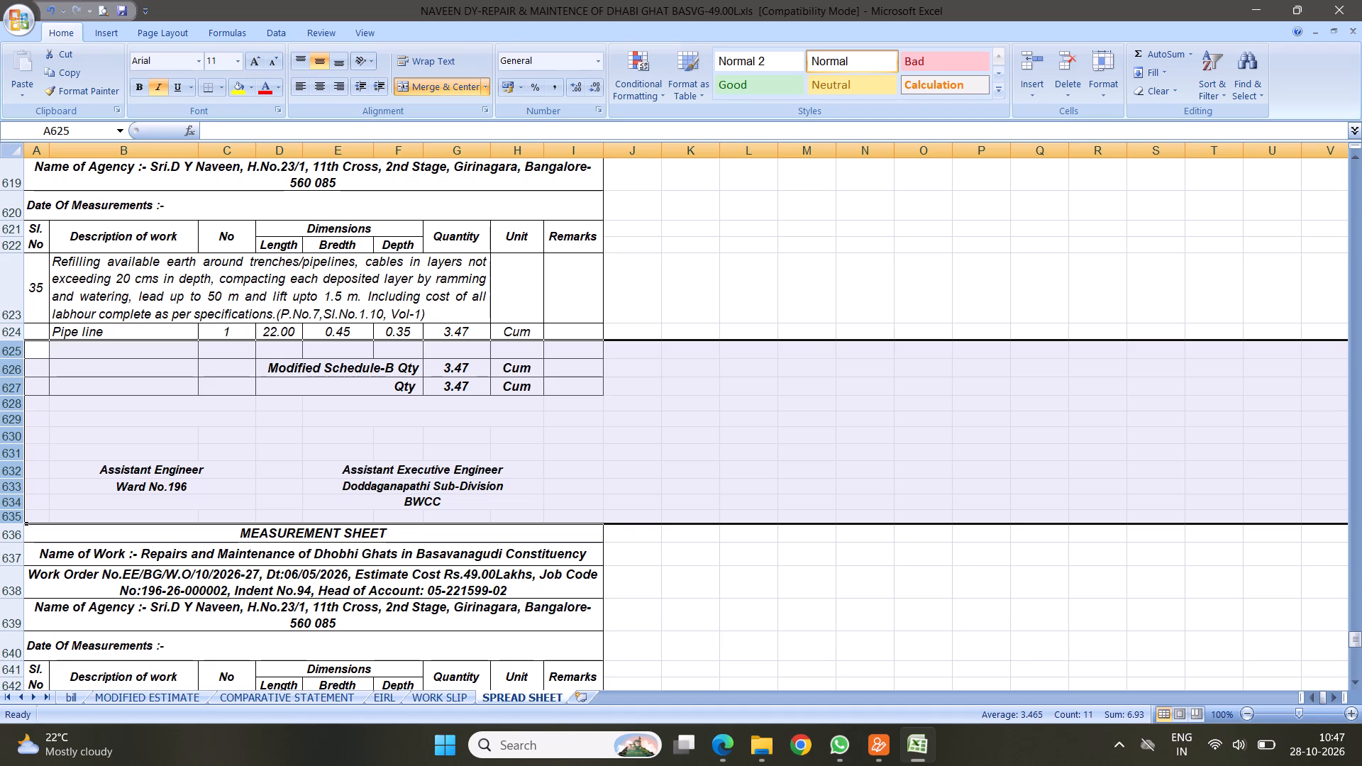
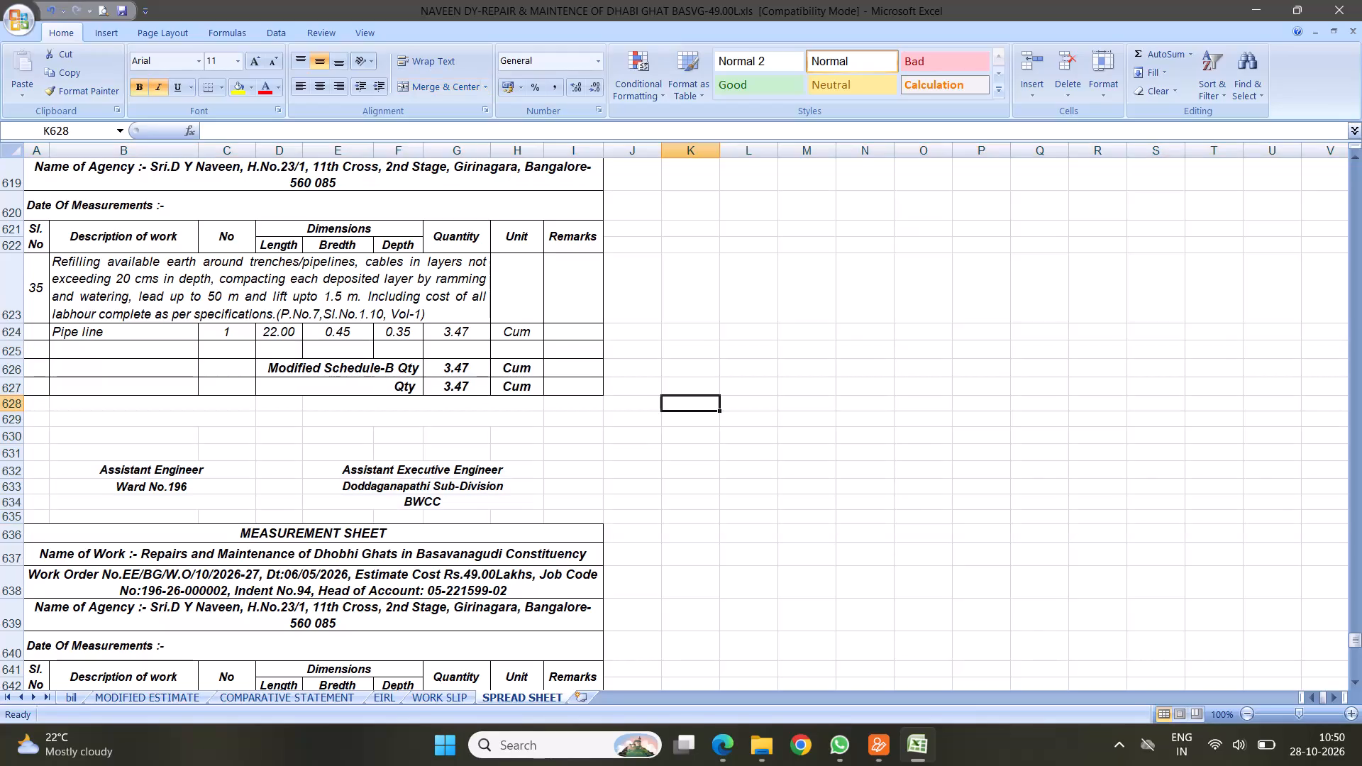
Save the workbook with the updated measurement sheets.
click(120, 9)
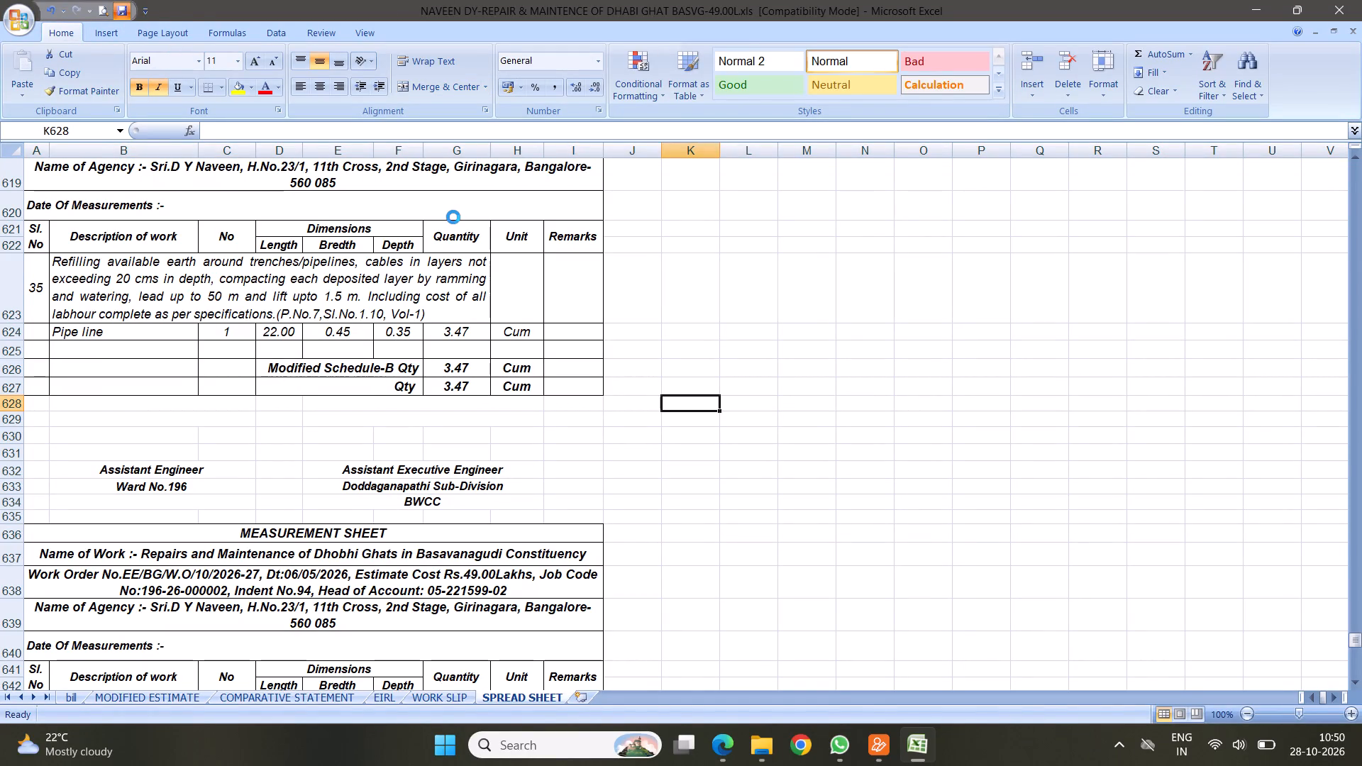